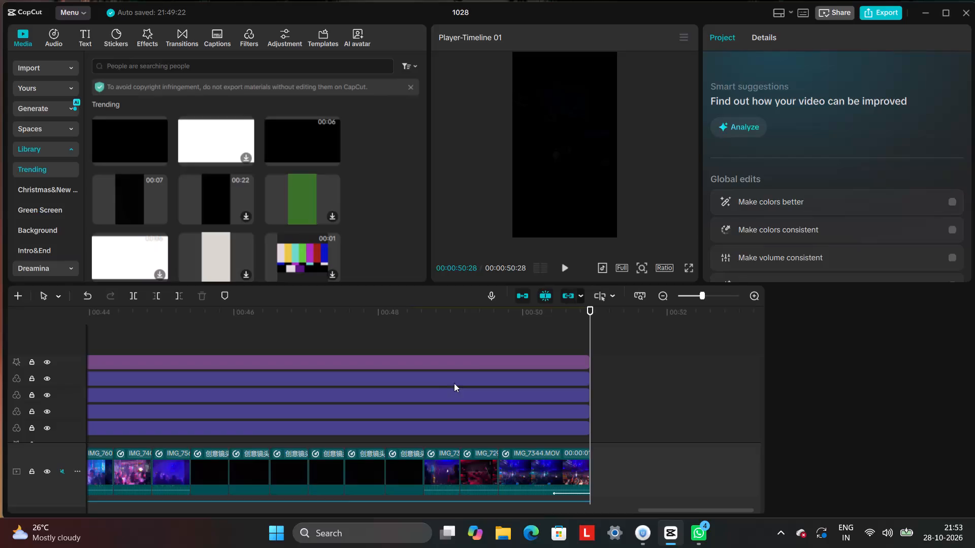
Move the playhead from the end of the timeline back to 00:00:01:07, near the start of the video.
left_click(490, 354)
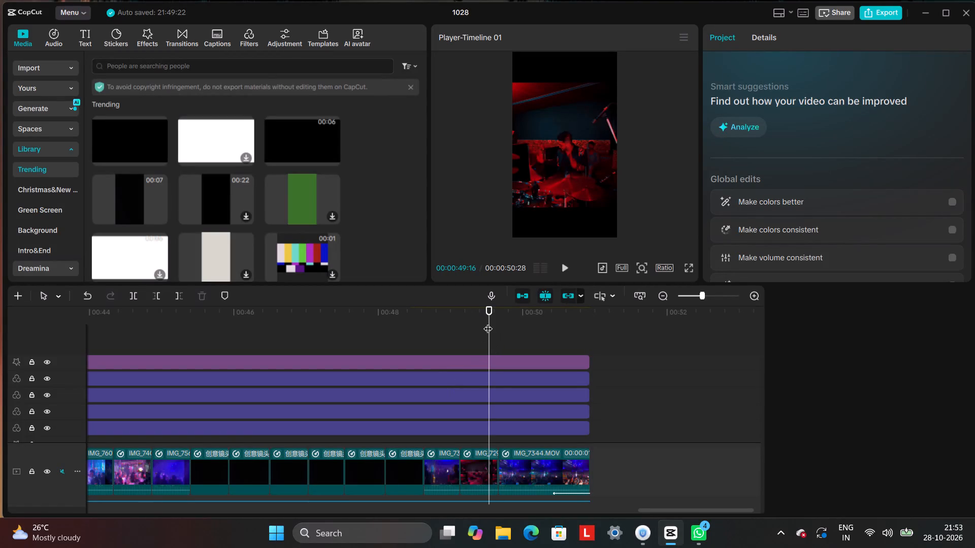
left_click_drag(488, 322, 96, 385)
left_click(208, 329)
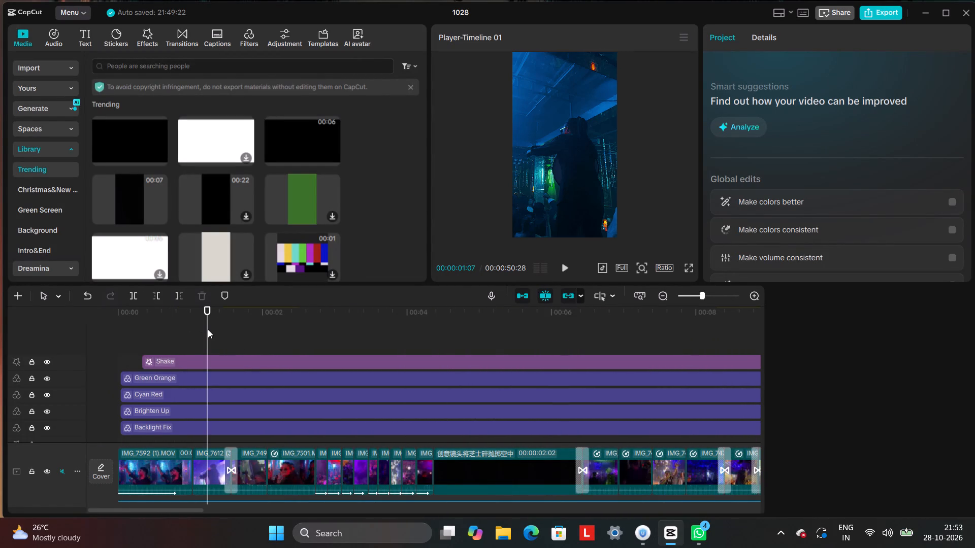
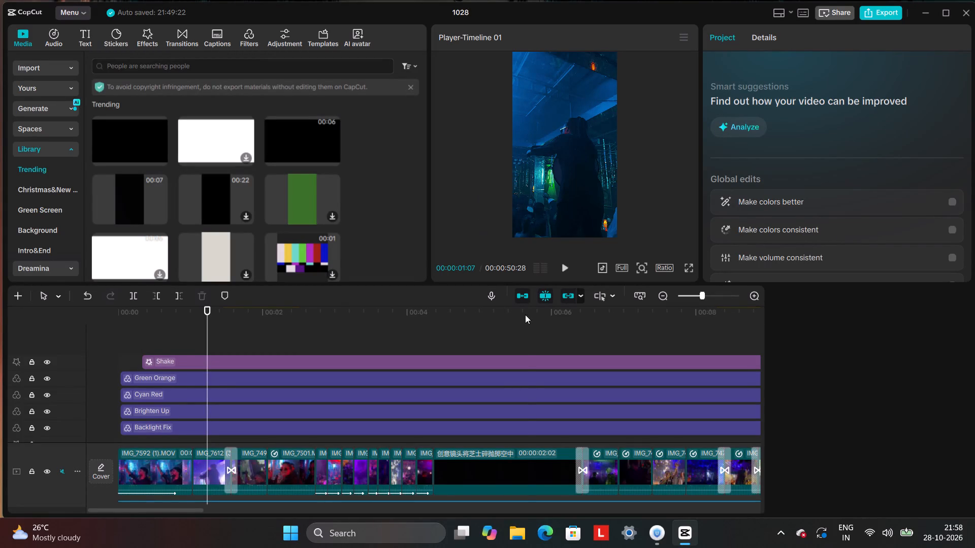
Play the video preview from 00:00:05:20, within the black logo clip just before the following transition.
left_click(527, 327)
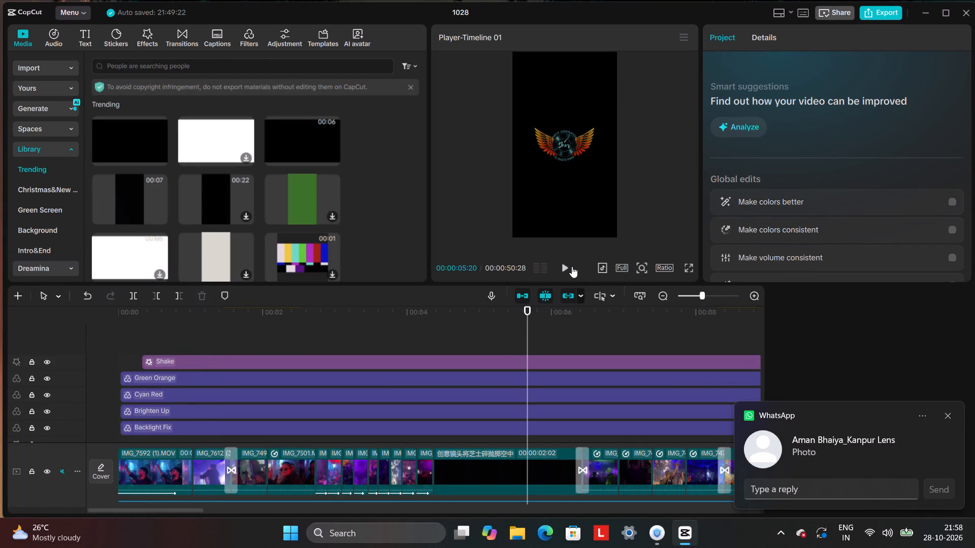
left_click(572, 266)
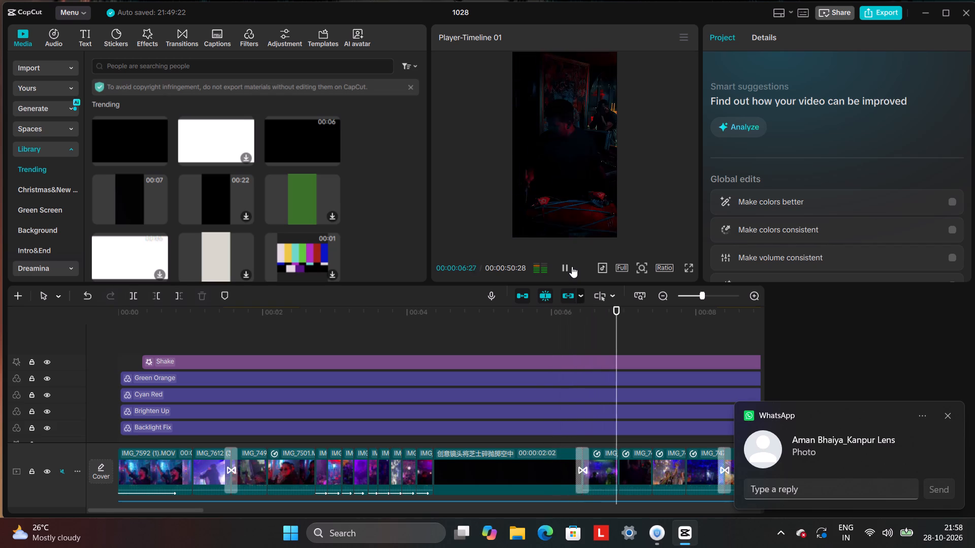
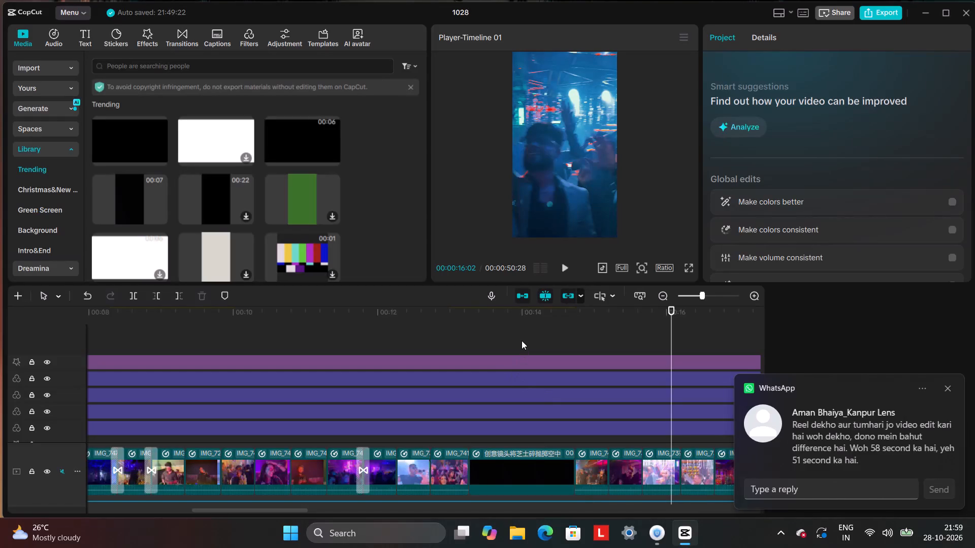
Preview the section around the black Gorakhpur title by playing from 00:00:12:00 and pausing at 00:00:15:02.
left_click(522, 340)
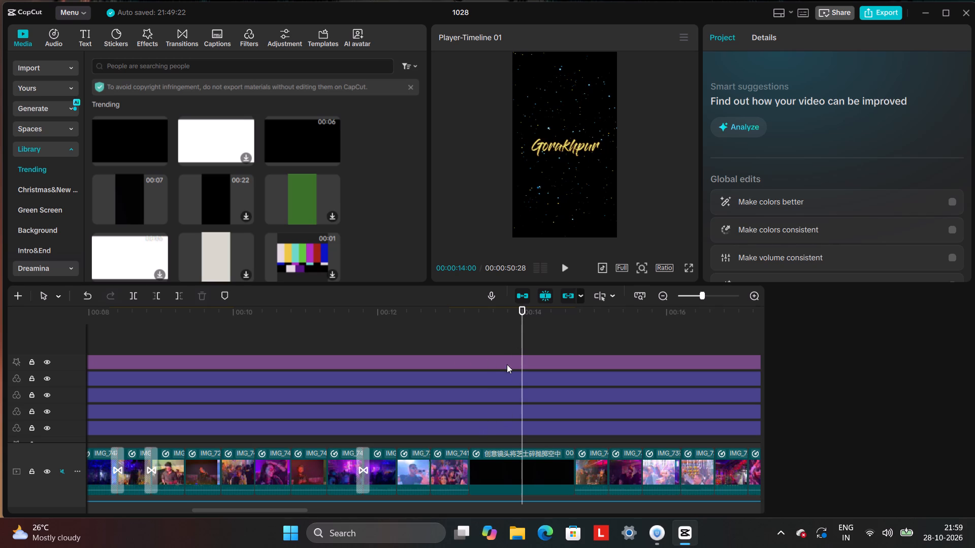
left_click(378, 334)
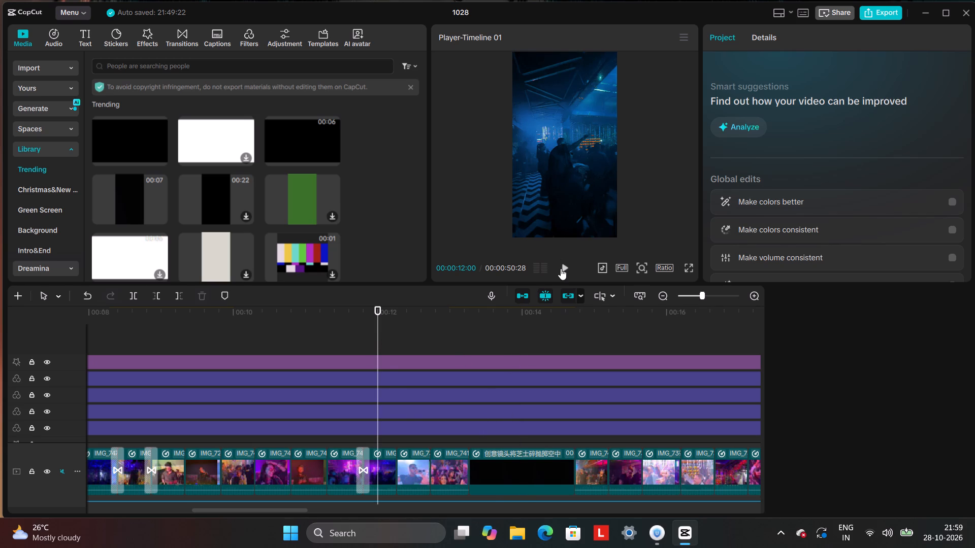
left_click(561, 268)
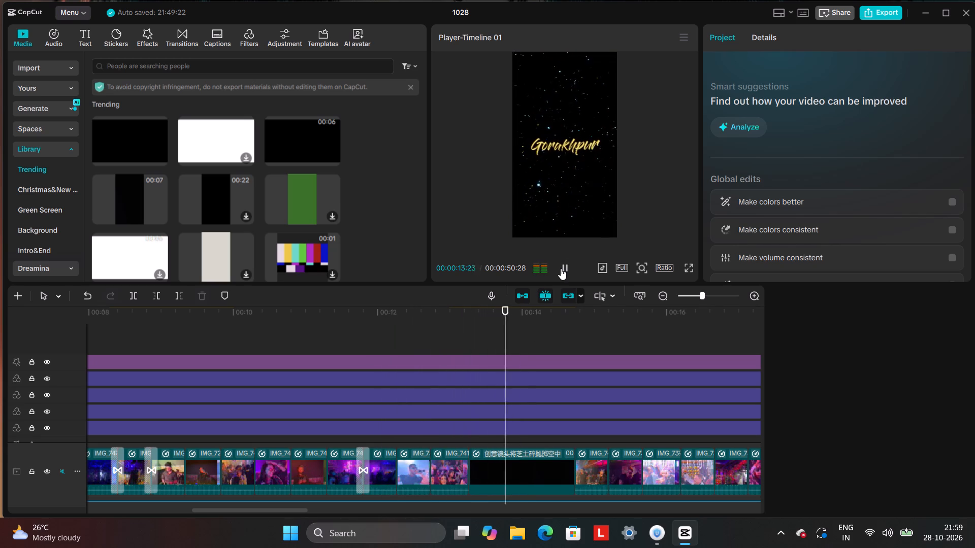
left_click(561, 268)
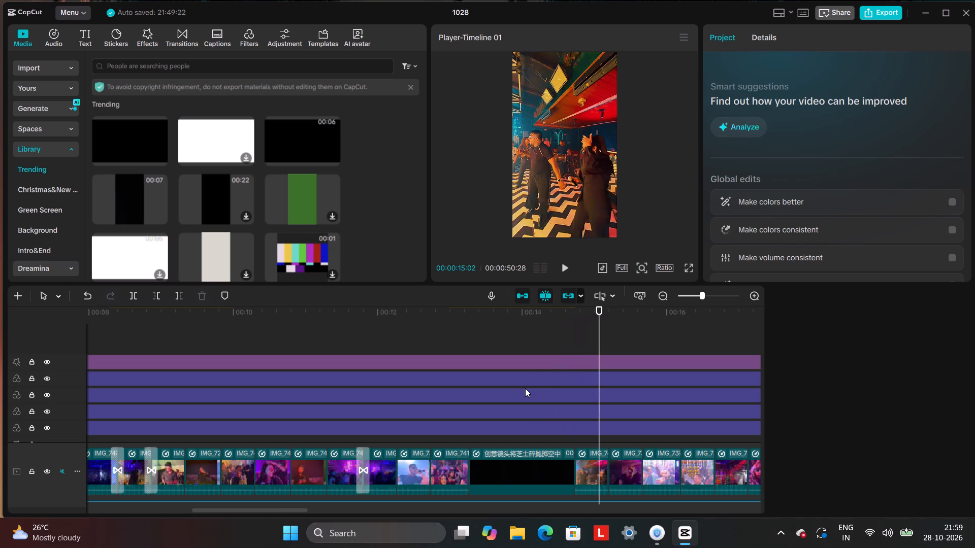
Select the nightclub clip directly before the black Gorakhpur title clip on the main track and open its clip options.
scroll(525, 388, "up", 2)
left_click(515, 479)
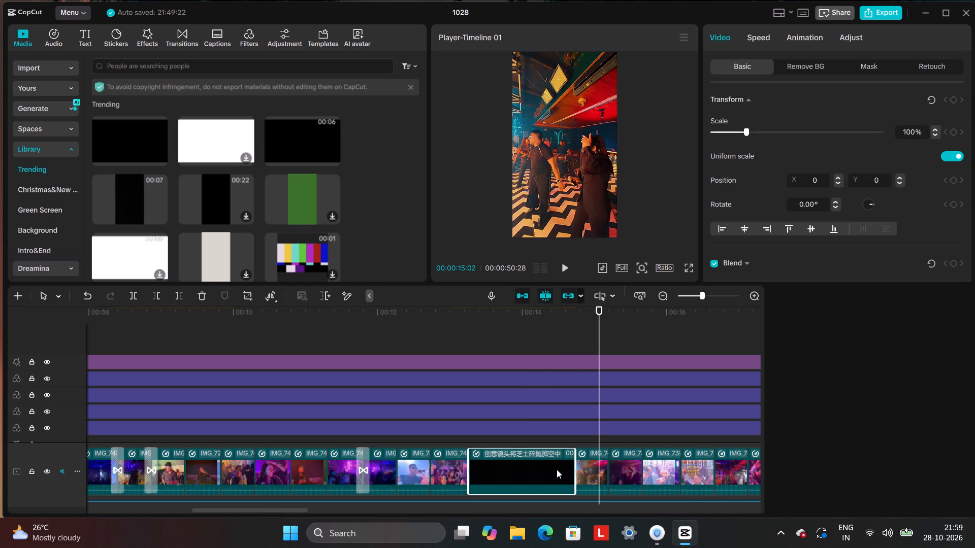
left_click(453, 478)
right_click(453, 478)
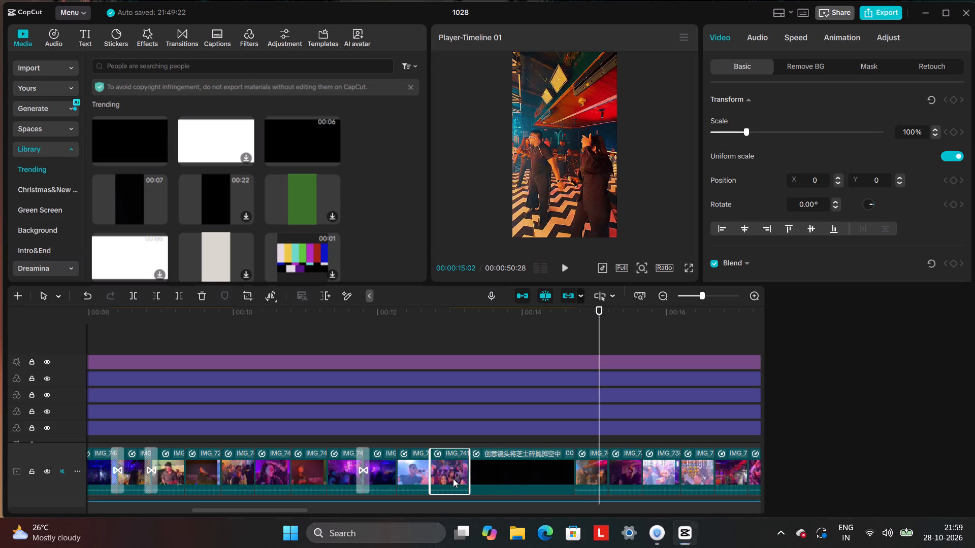
left_click(504, 8)
Paste the copied crowd clip at 00:00:13:08 and insert it in the main video track before the black clip.
left_click(476, 332)
left_click(471, 337)
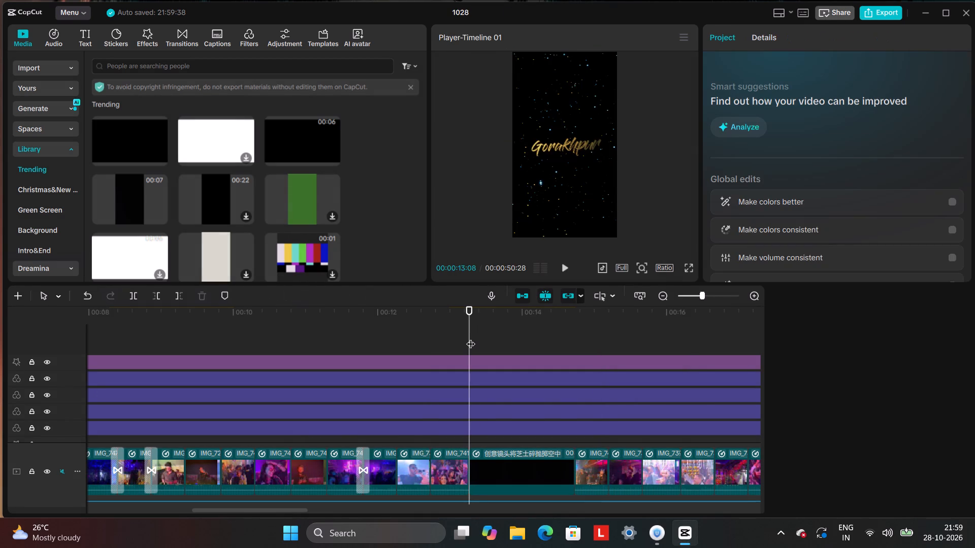
right_click(471, 337)
left_click(508, 403)
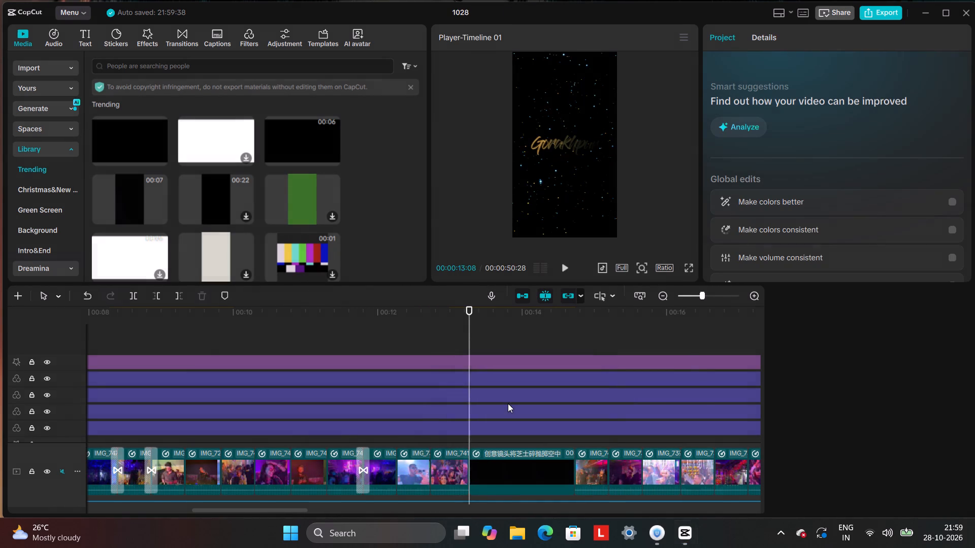
left_click_drag(491, 409, 485, 450)
Trim the end of the black clip after the pasted crowd clip to about 00:00:14:22, level with the Gorakhpur title's end.
left_click(566, 420)
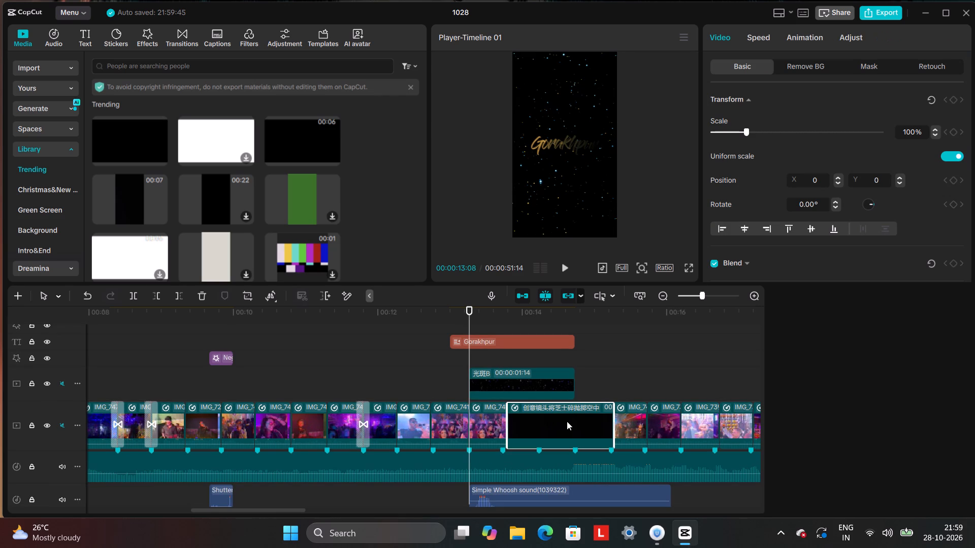
left_click_drag(615, 421, 568, 443)
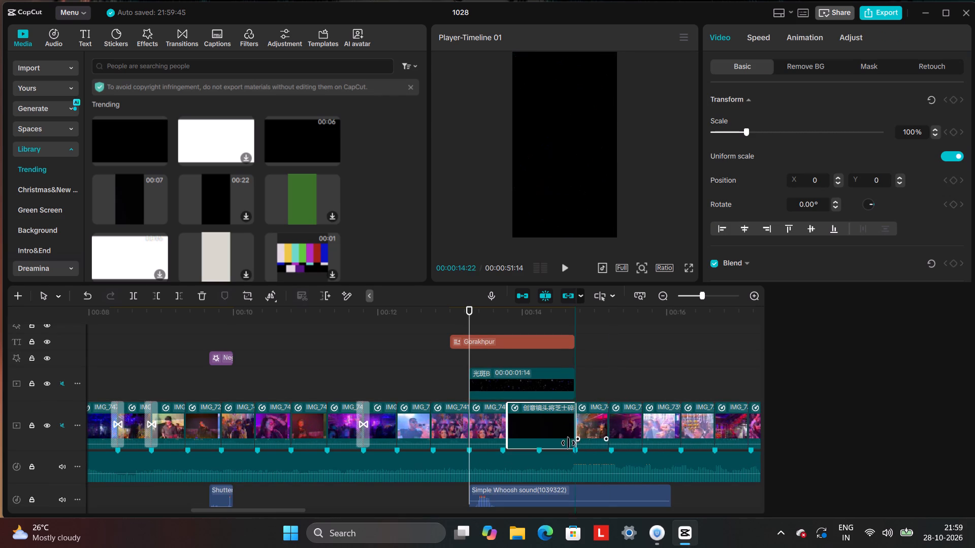
left_click_drag(568, 443, 576, 441)
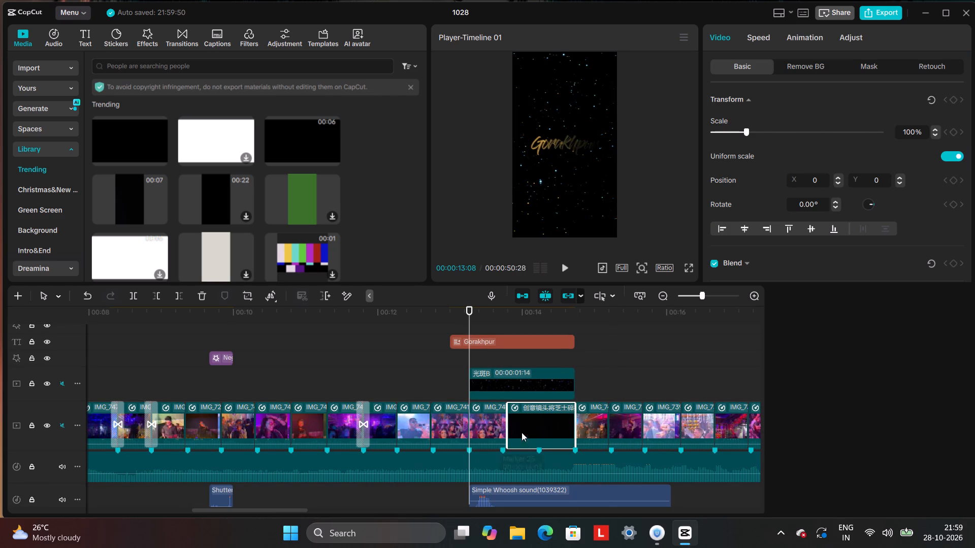
Trim the end of the pasted crowd clip at 00:00:13:08 to the next beat marker.
left_click_drag(506, 429, 500, 434)
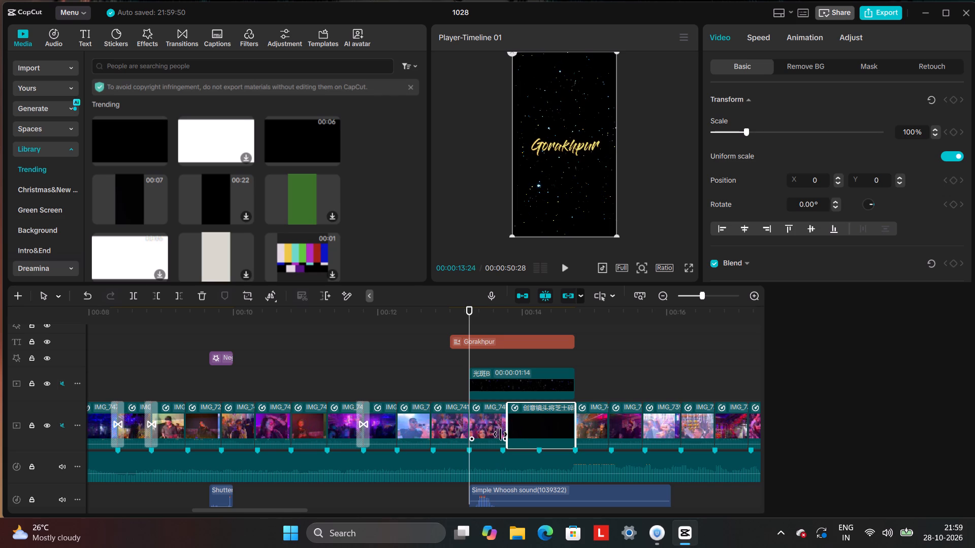
left_click_drag(500, 434, 494, 439)
left_click(501, 427)
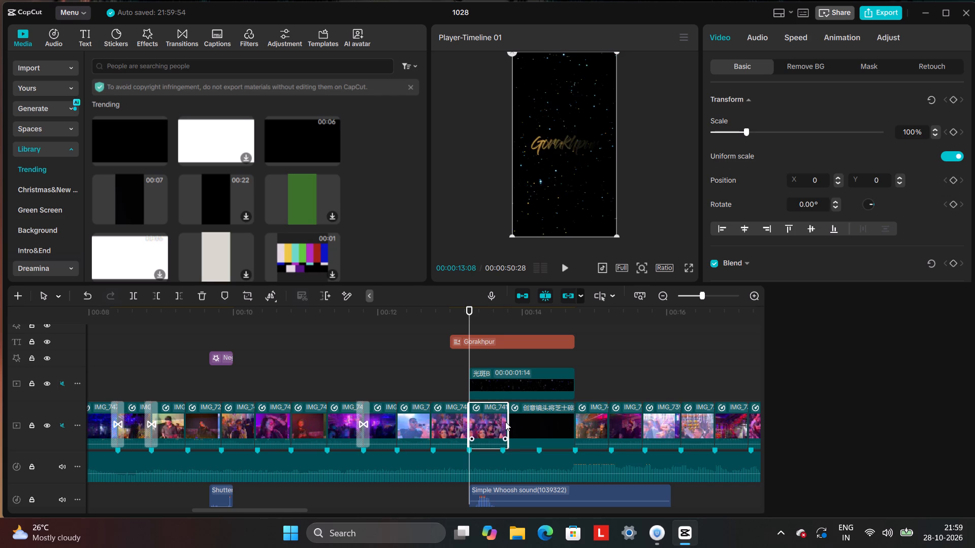
left_click(505, 422)
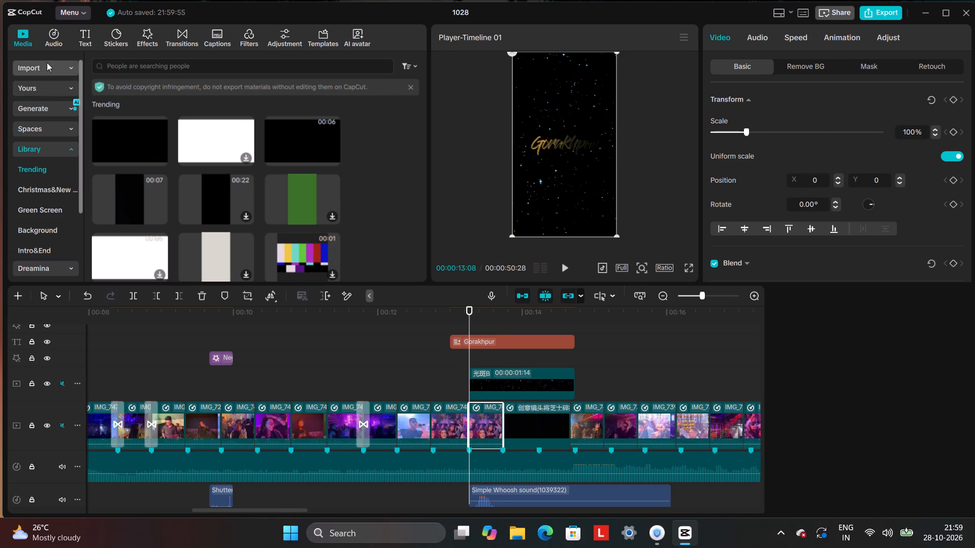
Preview IMG_7291.MOV in the imported media and replace the pasted crowd clip at 00:00:13:08 with red-lit footage.
left_click(48, 73)
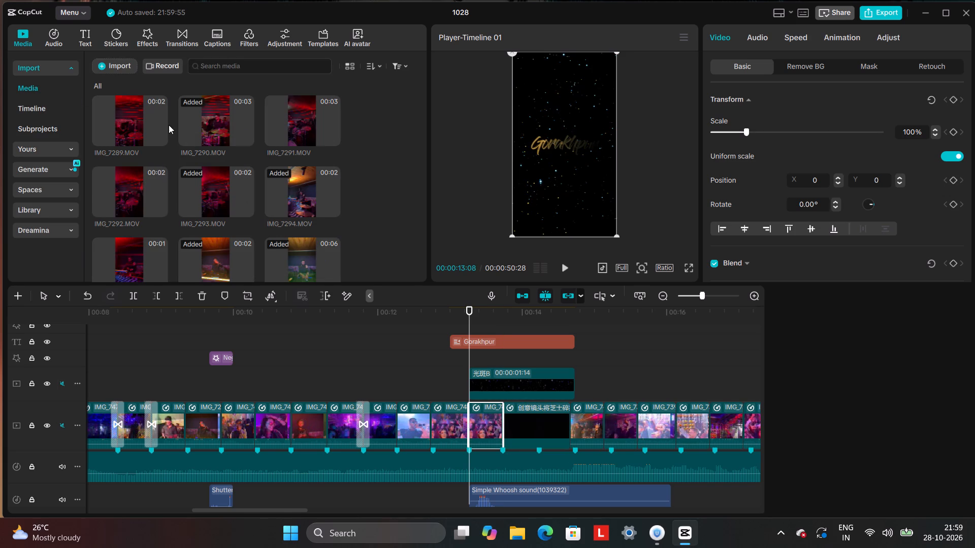
left_click(295, 122)
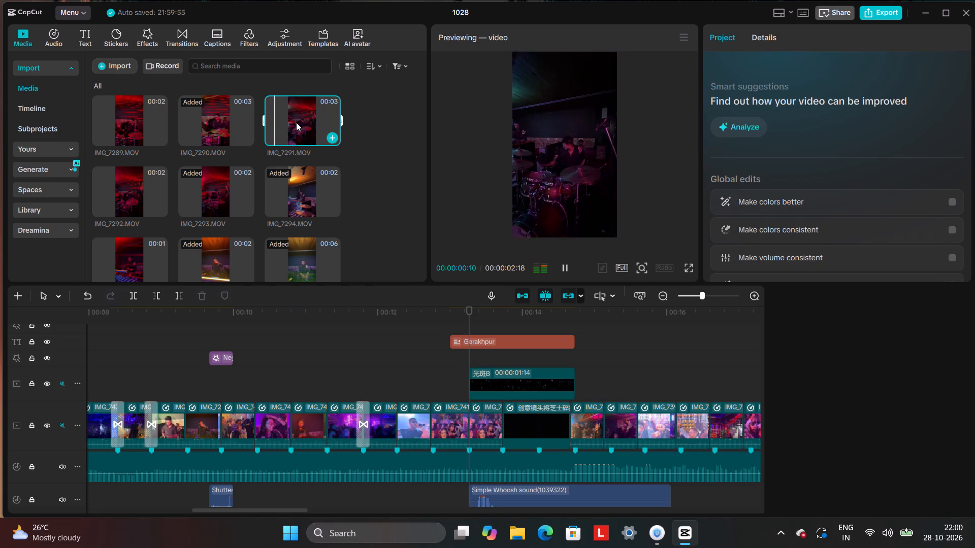
left_click_drag(296, 122, 307, 147)
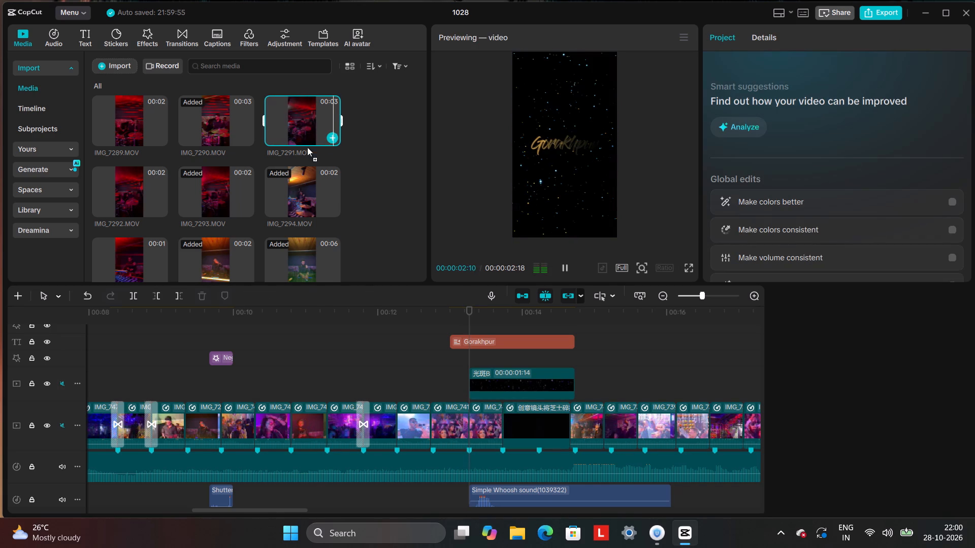
Replace the clip at 00:00:13:08 in the main video track with IMG_7291.MOV.
left_click_drag(307, 147, 474, 413)
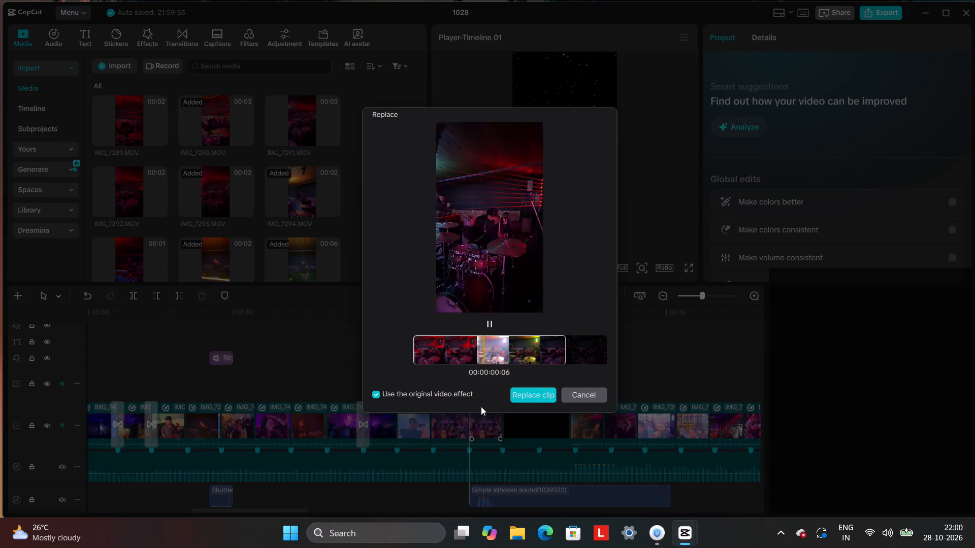
left_click(529, 394)
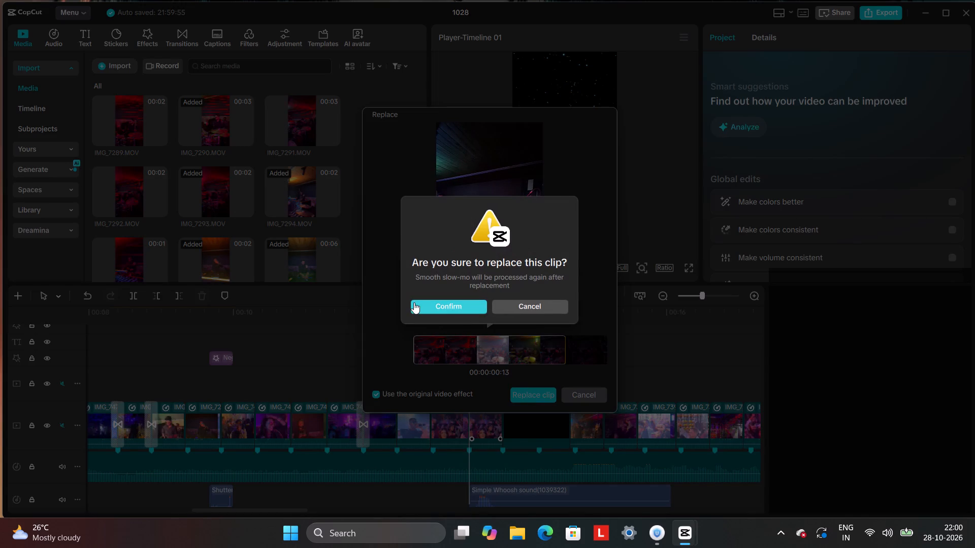
left_click(415, 302)
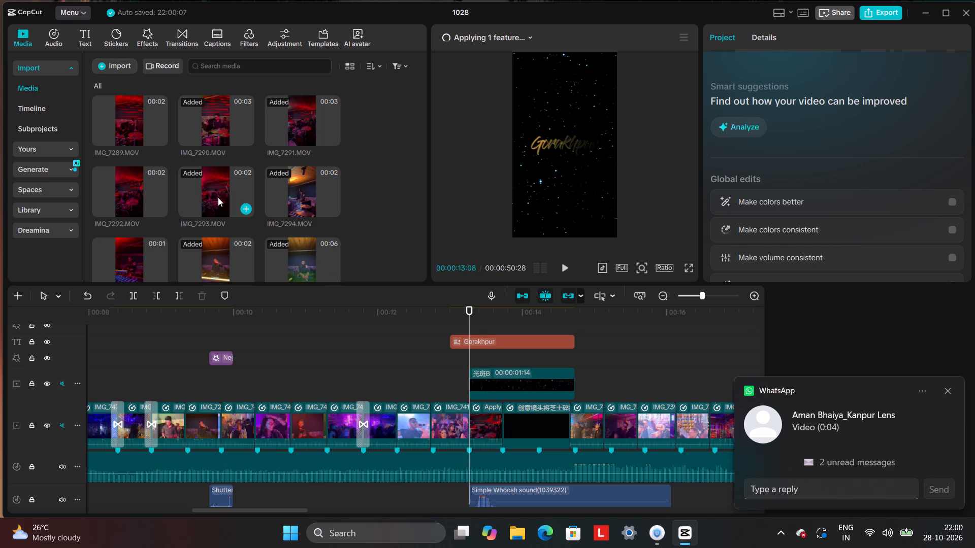
Replace the main-track clip just before 00:00:13:08 with the final section of IMG_7302.MOV.
scroll(194, 216, "down", 1)
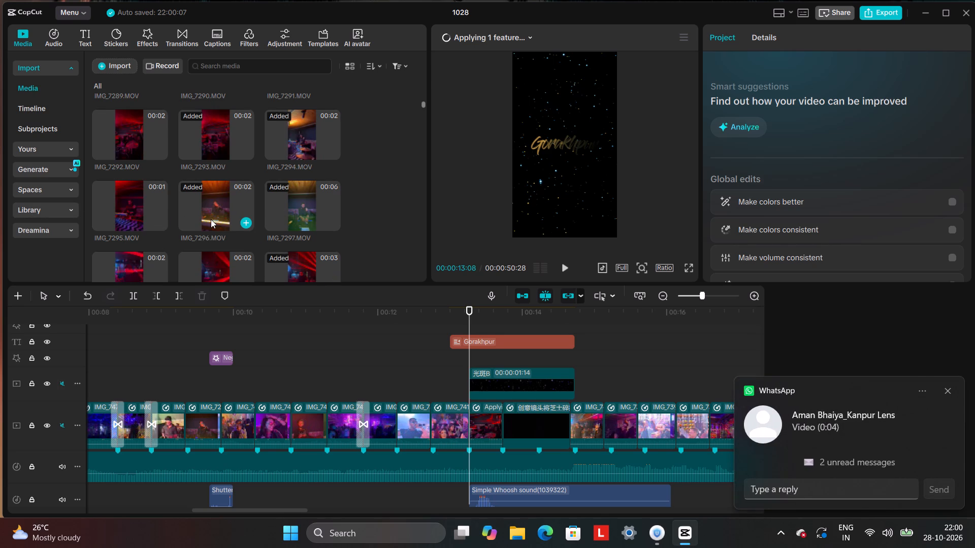
scroll(211, 219, "down", 2)
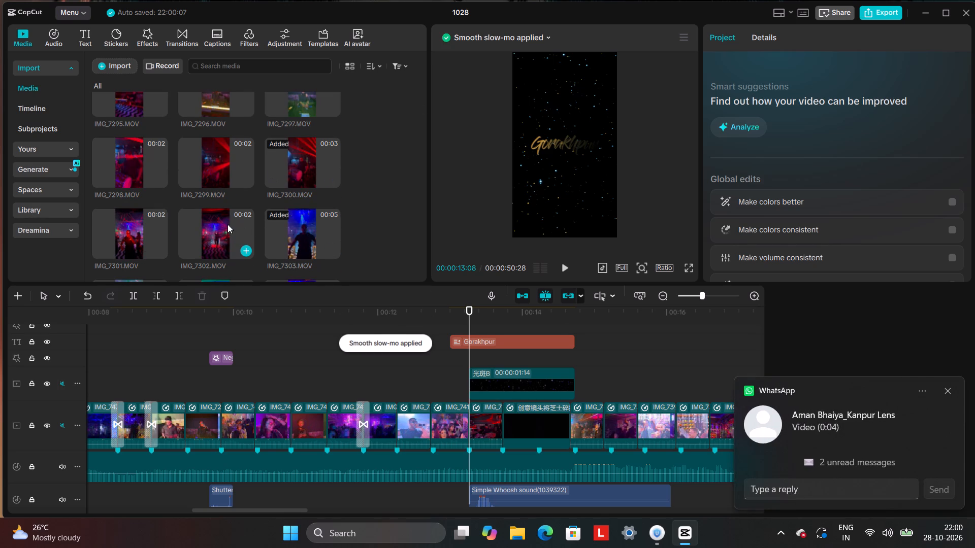
left_click(212, 224)
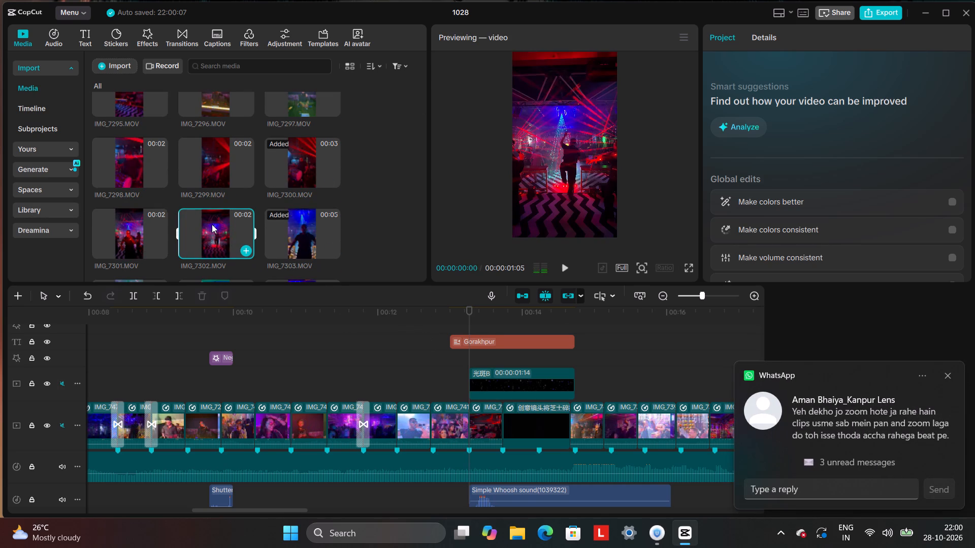
left_click_drag(212, 224, 448, 358)
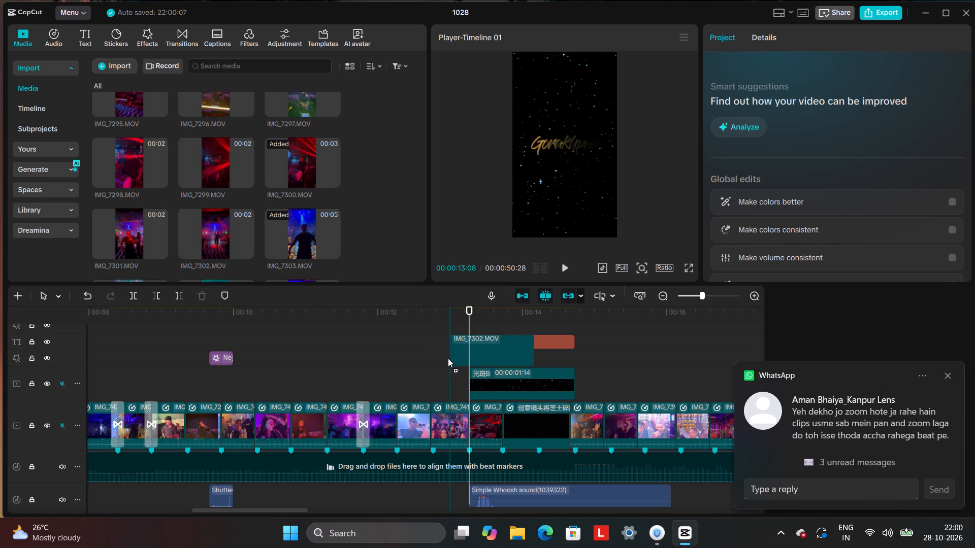
left_click_drag(448, 358, 446, 423)
left_click_drag(477, 346, 382, 368)
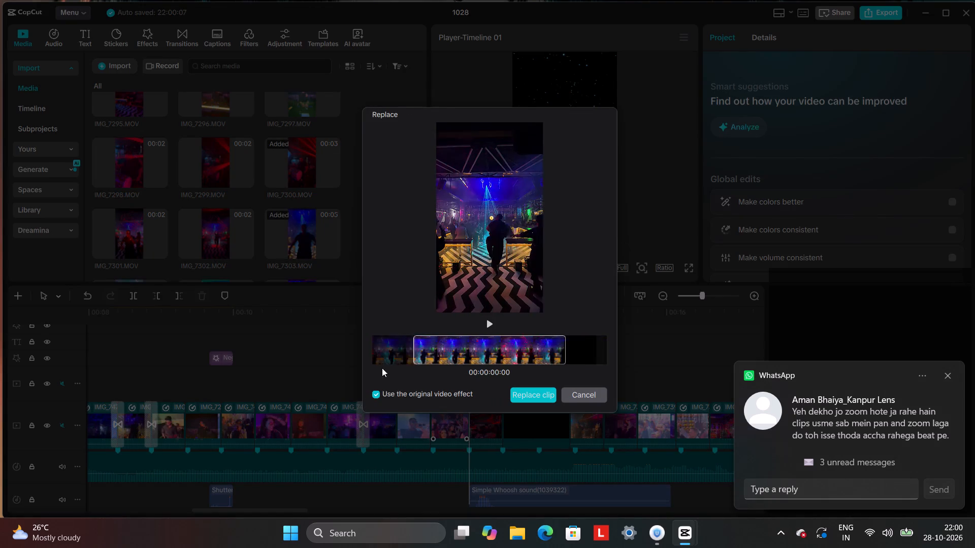
left_click_drag(382, 368, 355, 373)
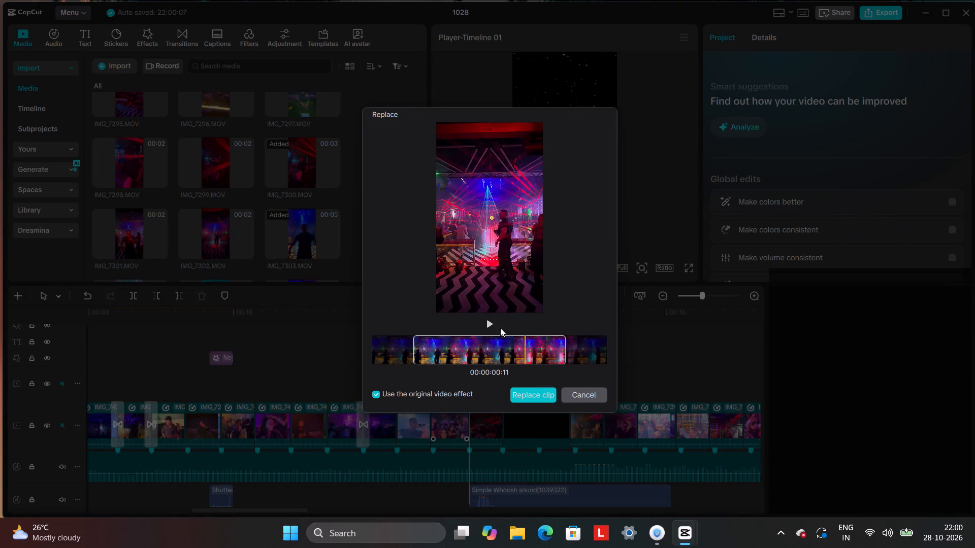
left_click_drag(510, 345, 363, 378)
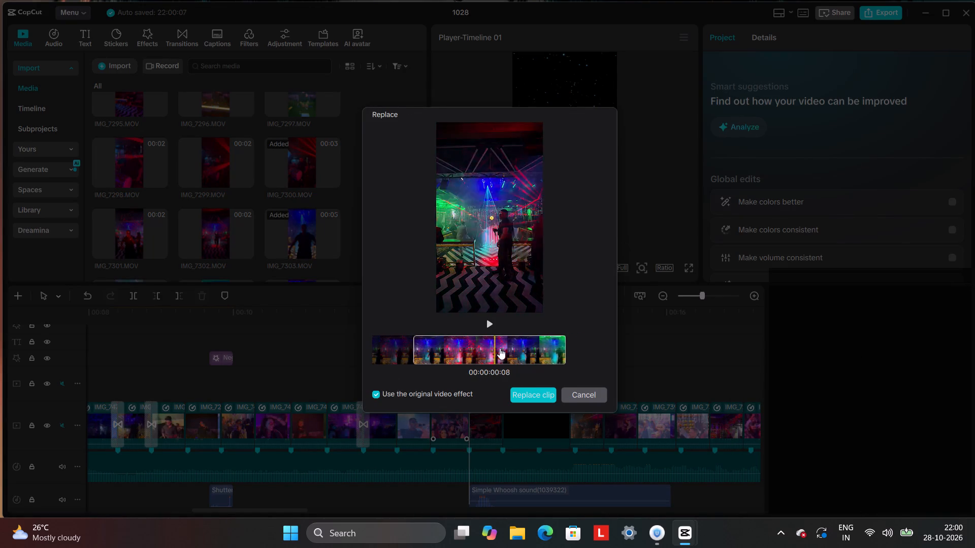
left_click(535, 392)
left_click(454, 312)
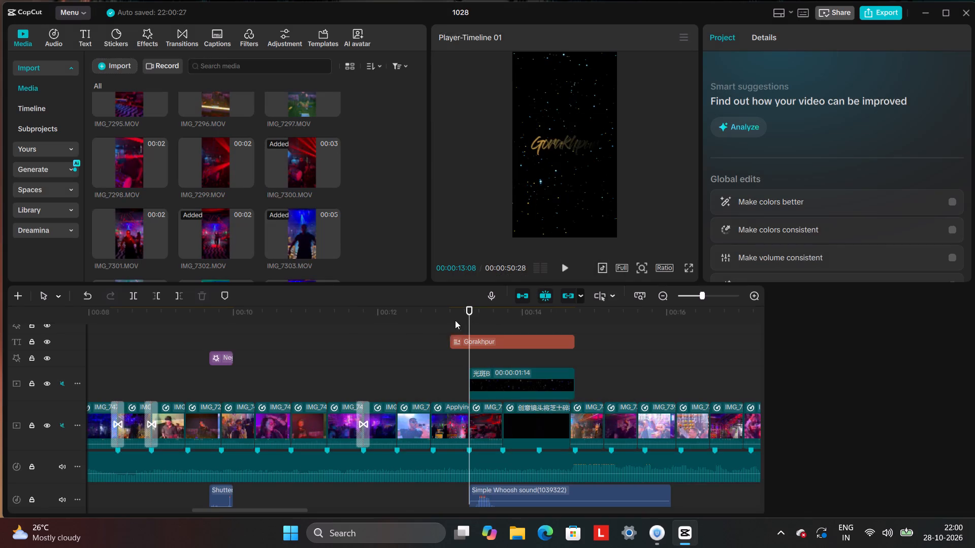
Move the Gorakhpur title along the timeline to start with the three black clips at 00:00:34:07, checking the playback there.
left_click(504, 344)
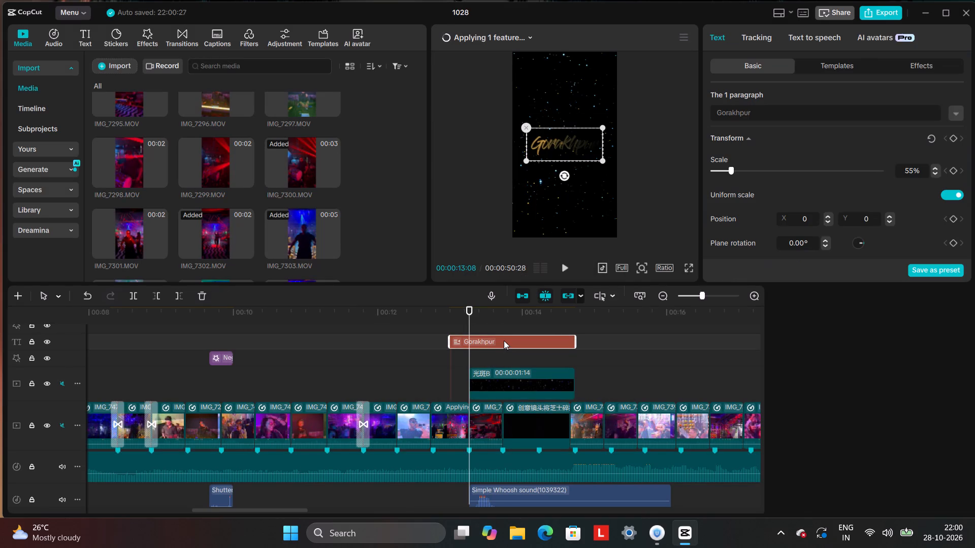
left_click_drag(504, 340, 768, 348)
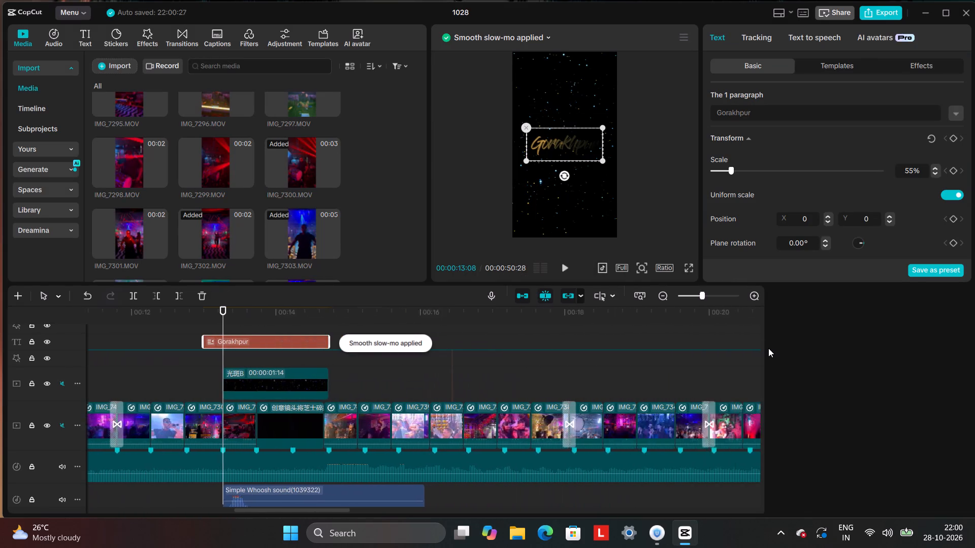
left_click_drag(768, 348, 484, 356)
left_click_drag(474, 337, 606, 341)
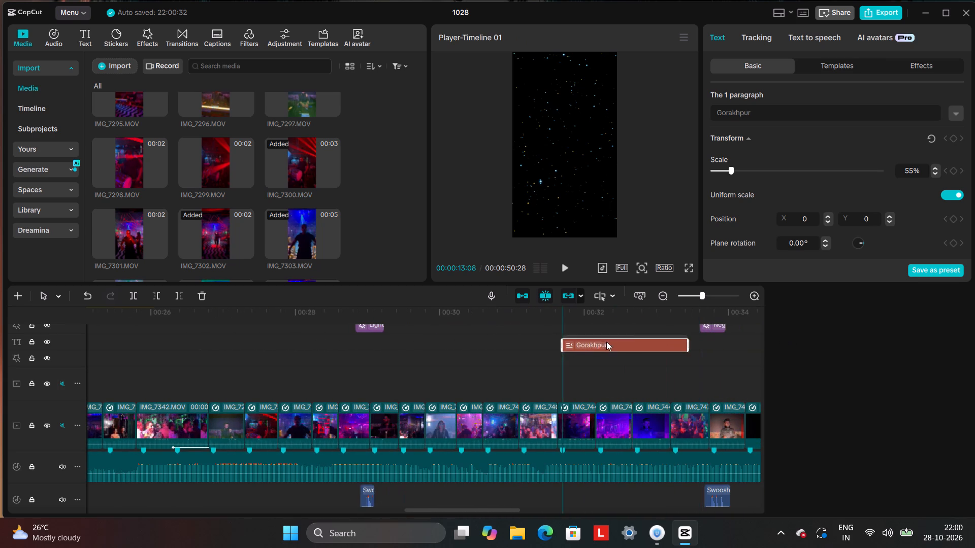
left_click_drag(606, 341, 617, 349)
left_click(435, 370)
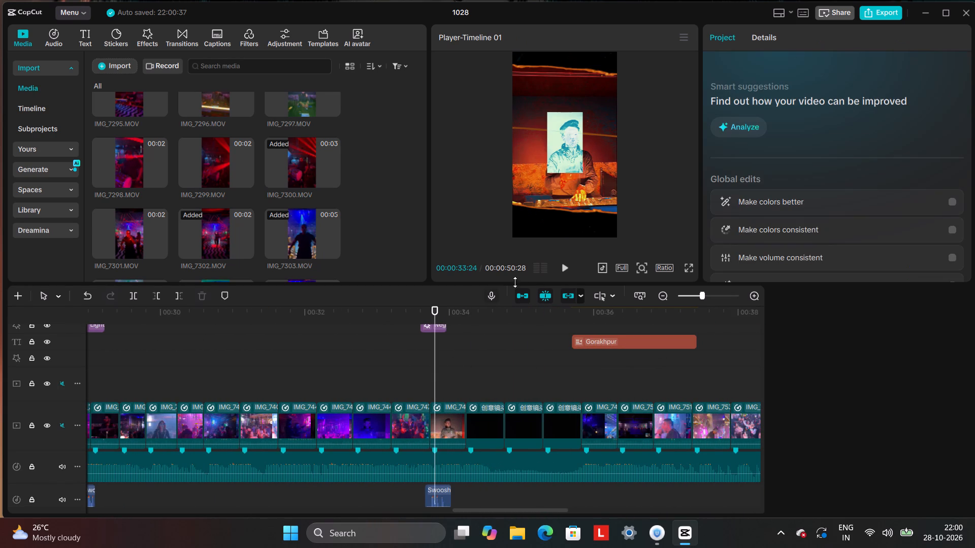
left_click(557, 270)
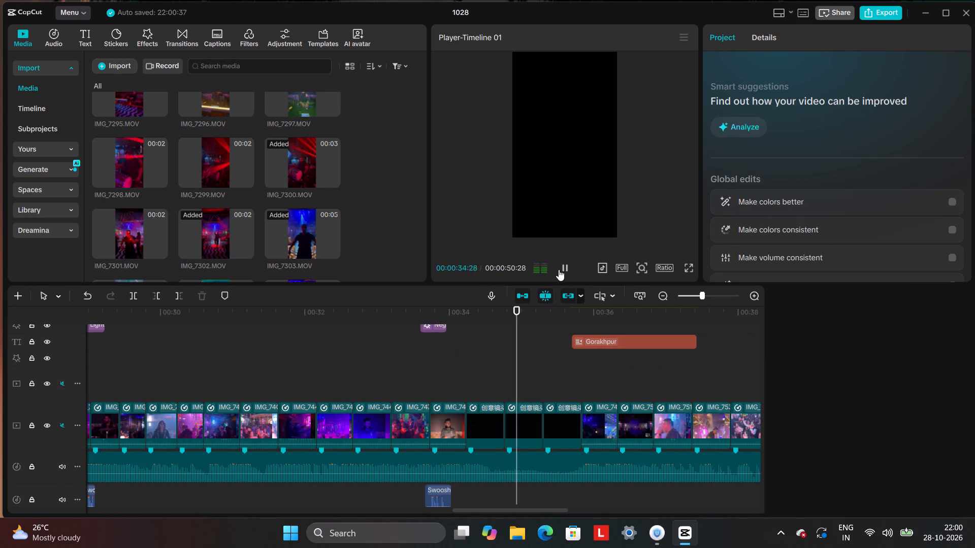
left_click(564, 269)
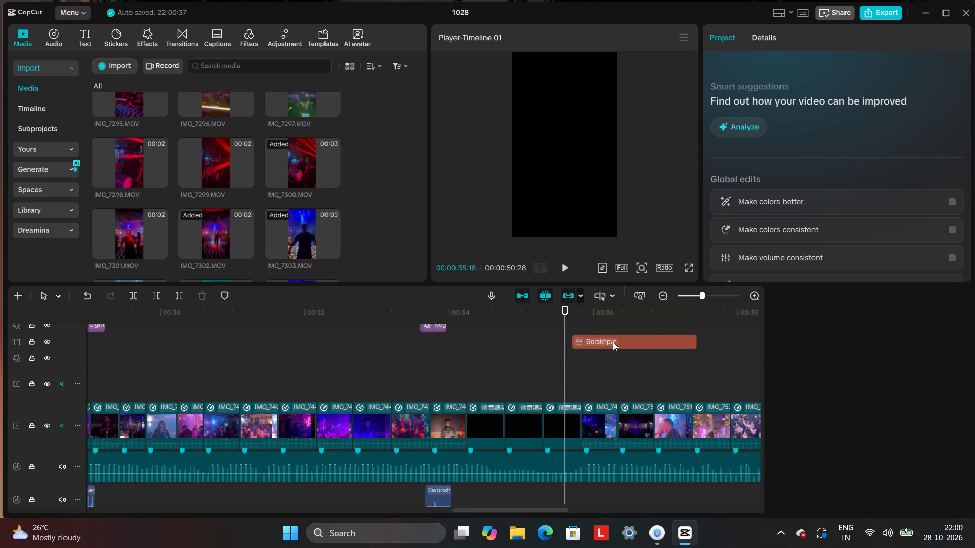
left_click_drag(613, 341, 513, 397)
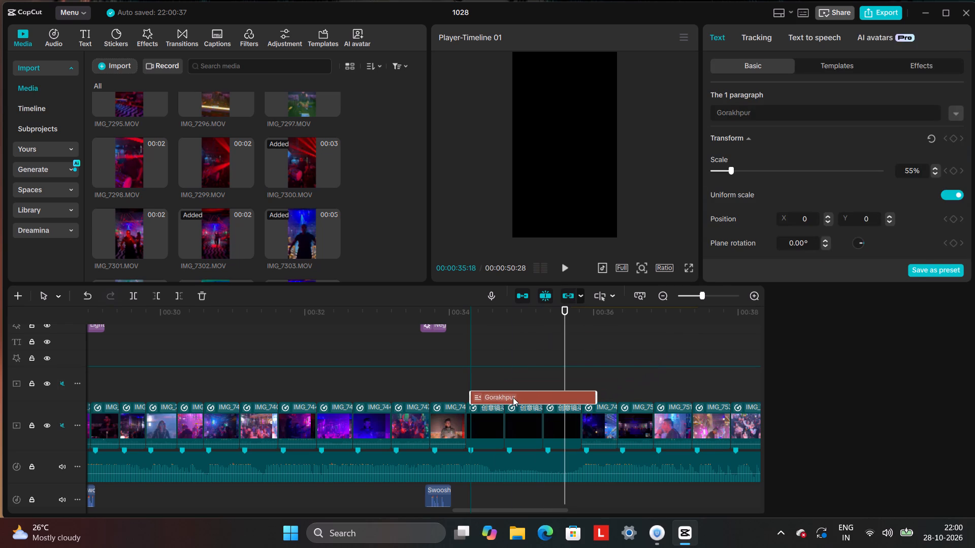
left_click_drag(513, 397, 507, 392)
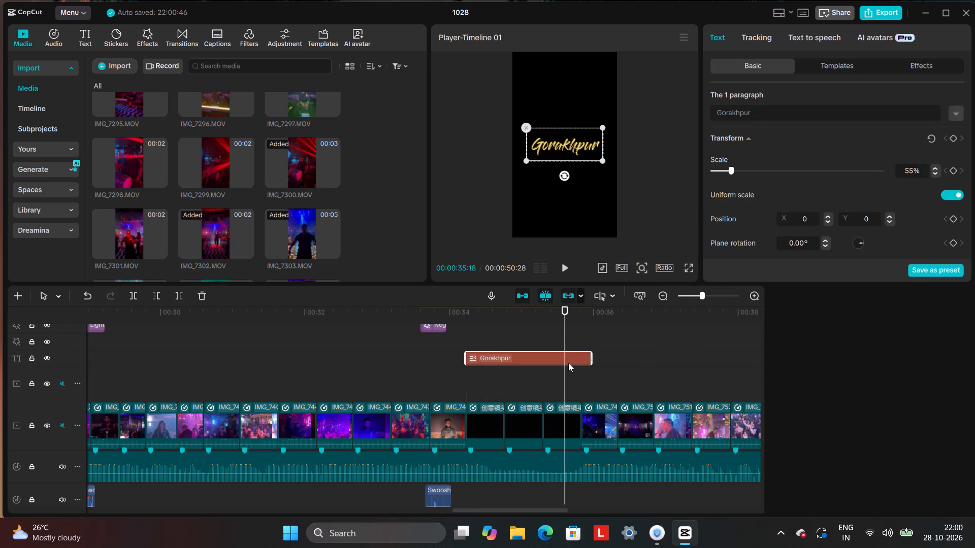
Shorten the Gorakhpur title so it ends with the last of the three black clips.
left_click_drag(592, 357, 576, 364)
left_click(576, 364)
Browse the text templates for a new title design, including the Title category, and preview the HUSH template.
left_click(819, 71)
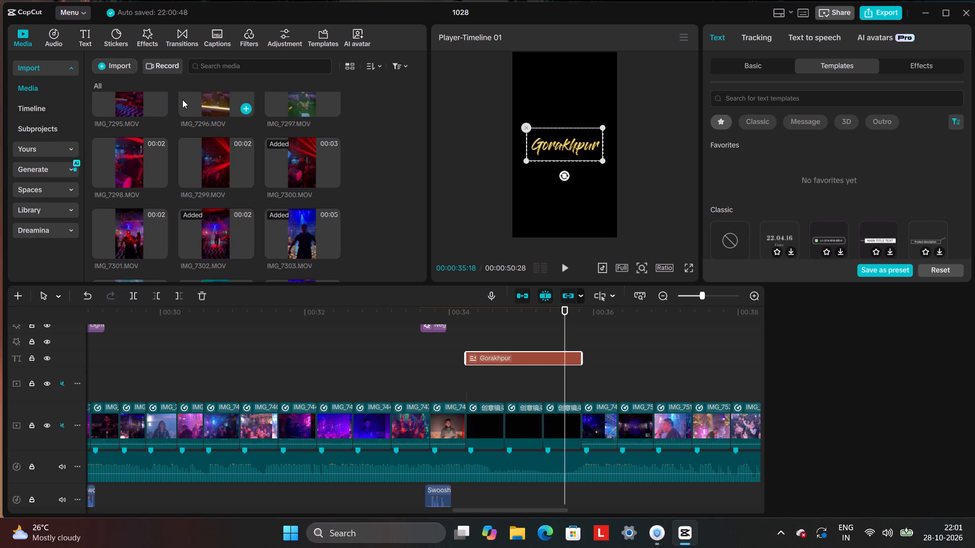
scroll(818, 186, "down", 2)
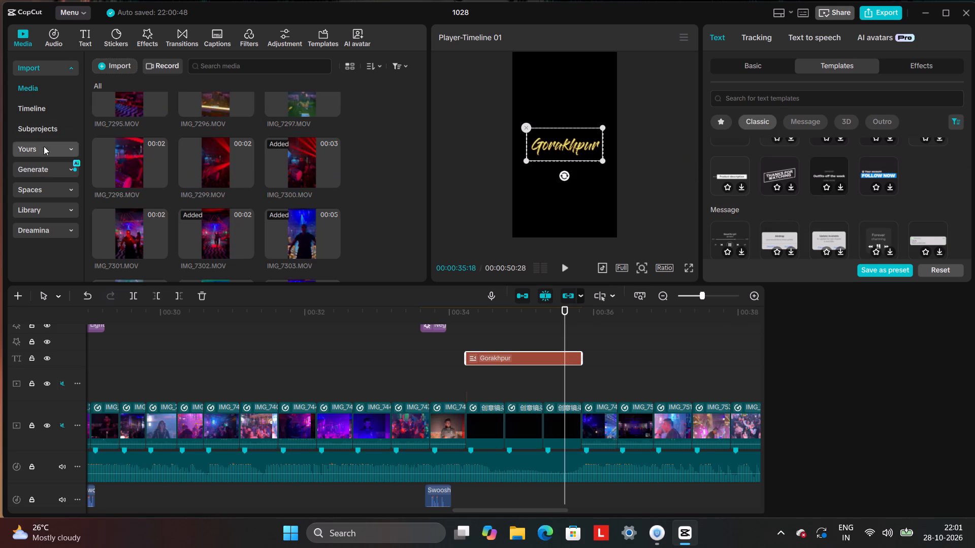
left_click(80, 40)
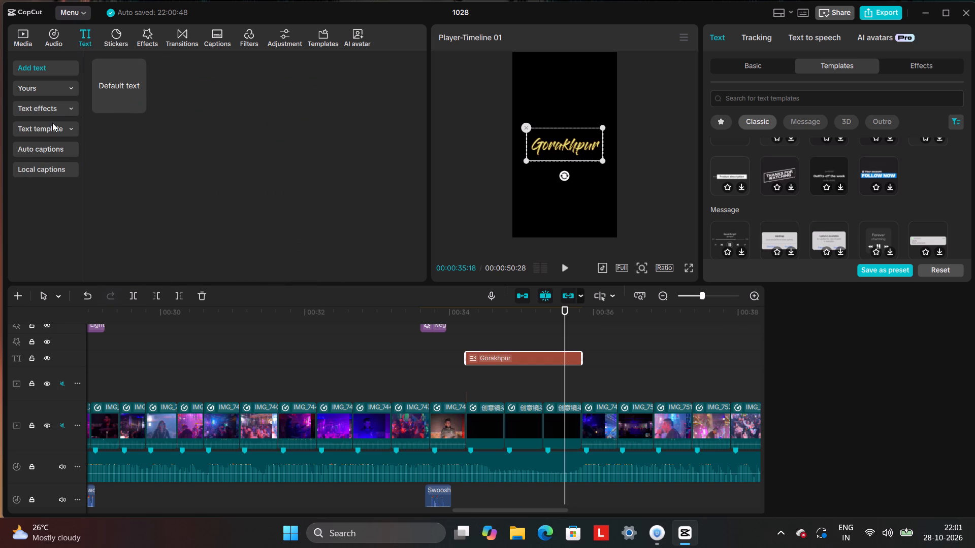
left_click(52, 124)
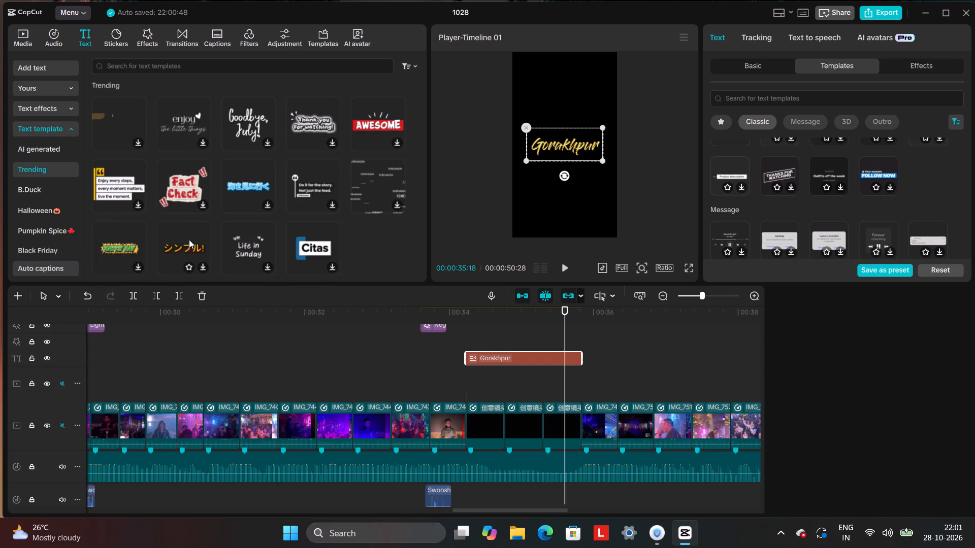
scroll(189, 239, "down", 1)
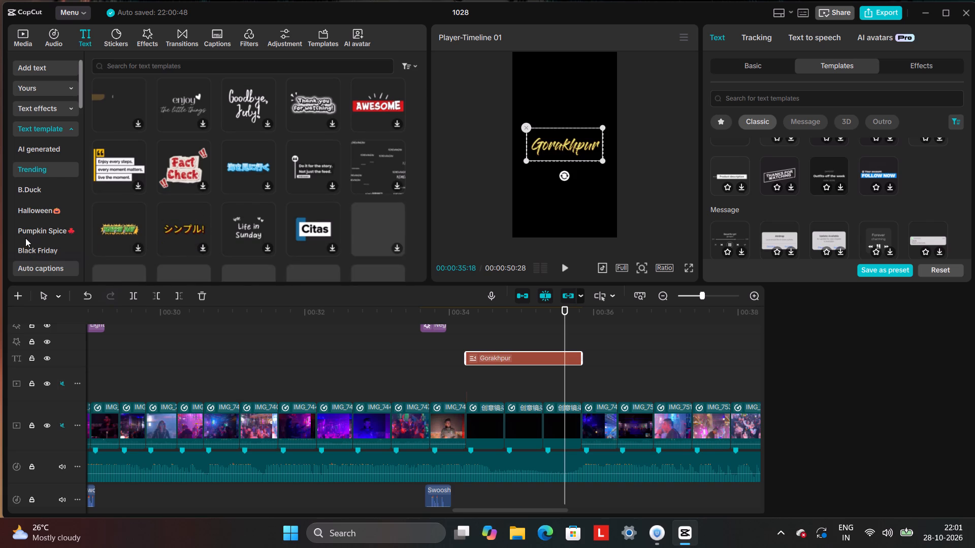
scroll(29, 237, "down", 1)
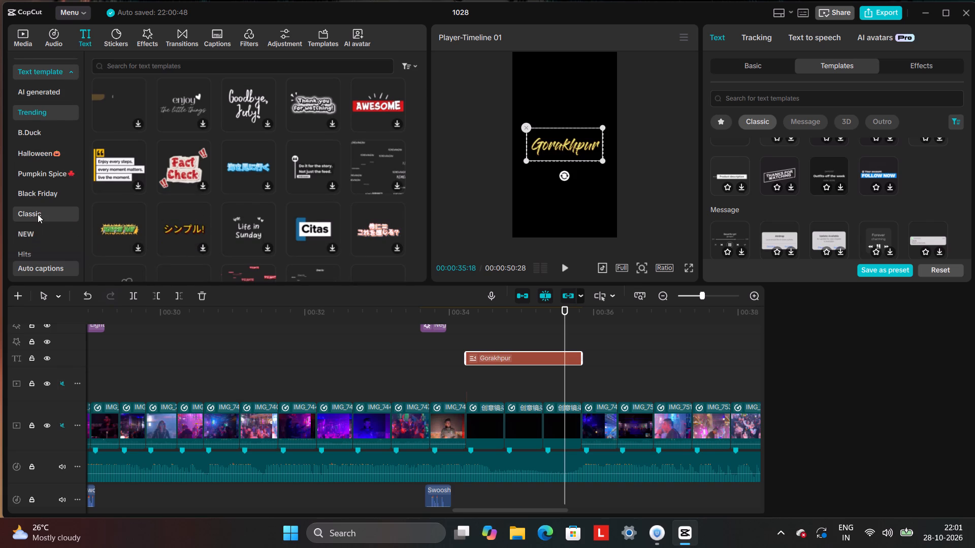
scroll(39, 223, "down", 2)
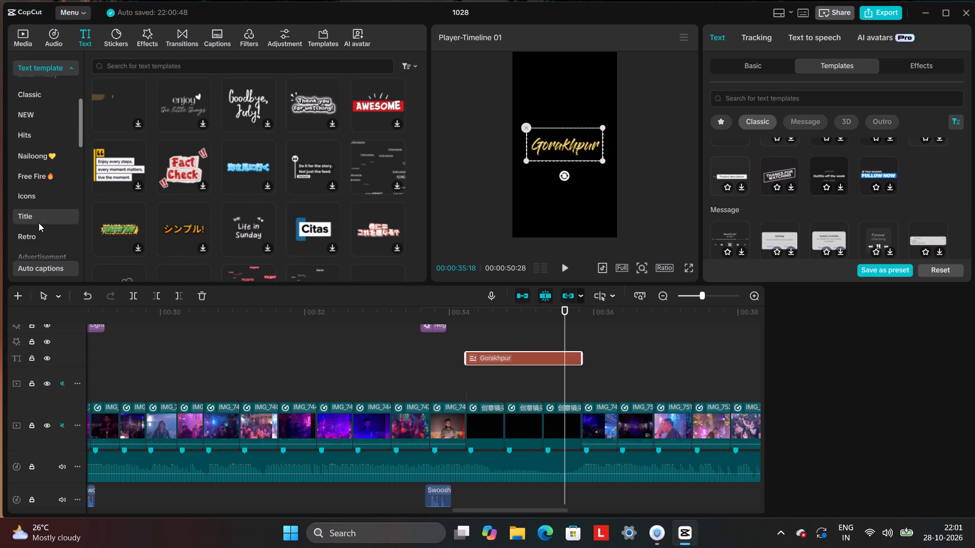
left_click(39, 223)
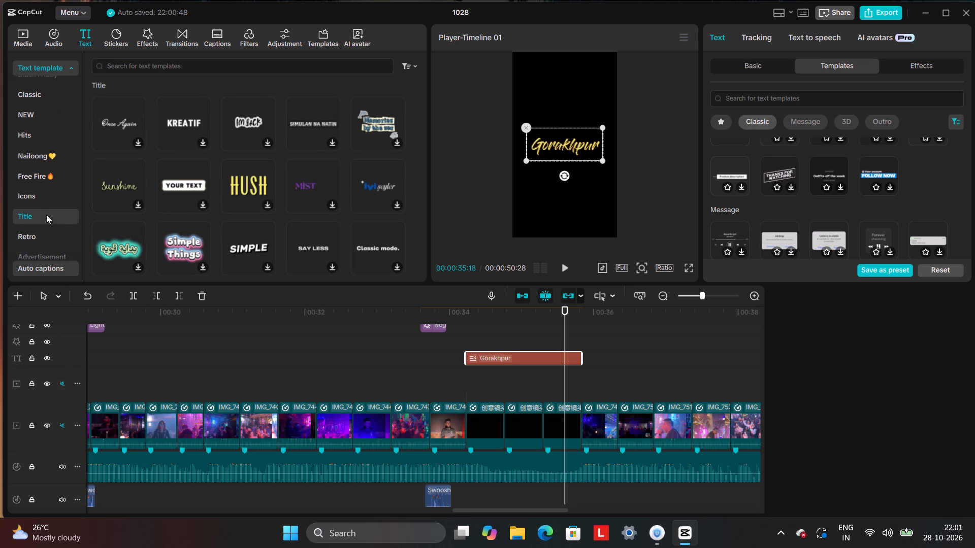
left_click(240, 176)
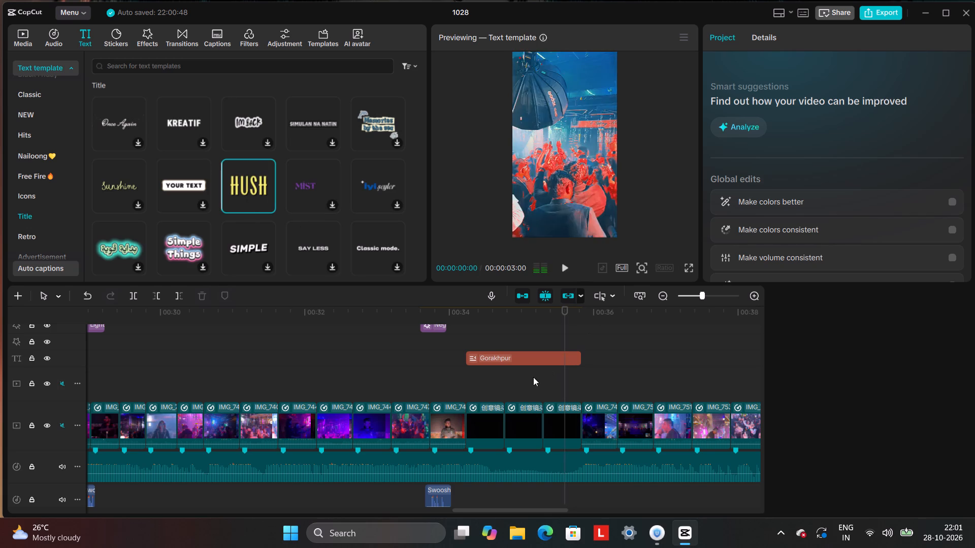
Cut the text "Gorakhpur" from the title at 00:00:34:07, leaving its text box empty.
left_click(469, 379)
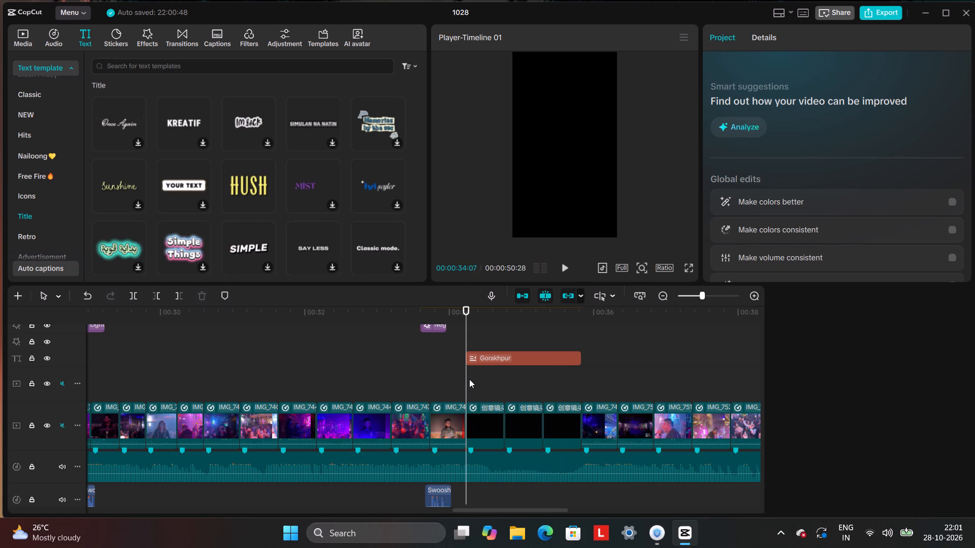
left_click(510, 358)
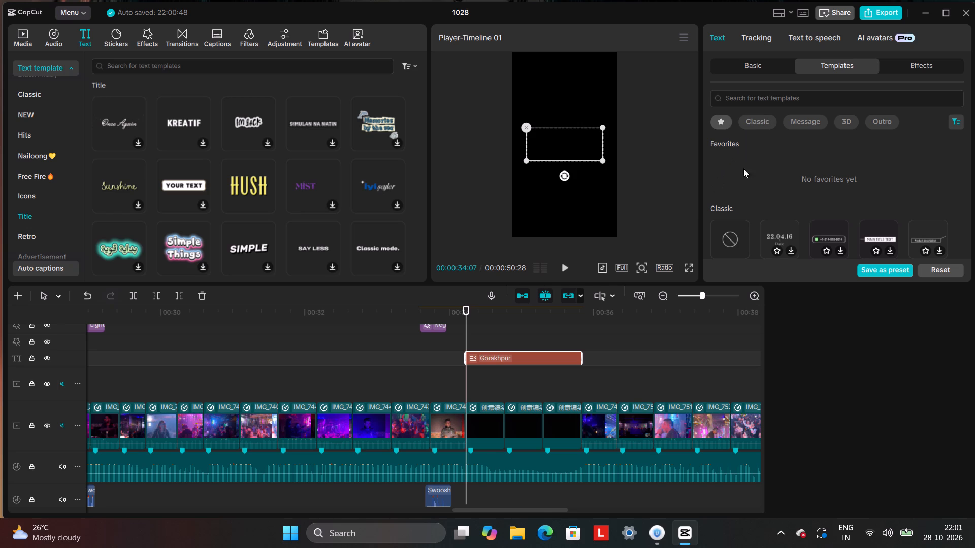
scroll(814, 169, "up", 2)
scroll(816, 177, "down", 1)
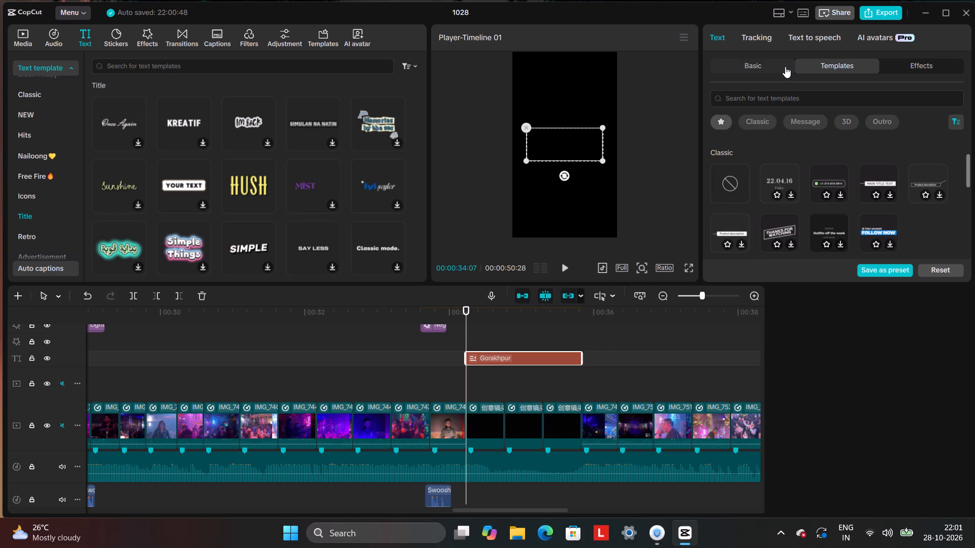
left_click(785, 66)
left_click_drag(716, 112, 720, 112)
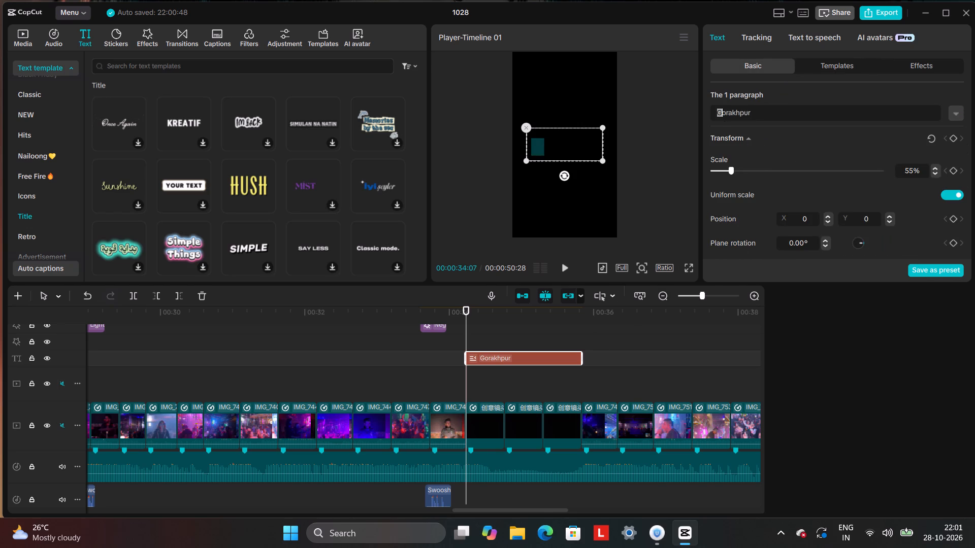
left_click_drag(720, 112, 762, 112)
right_click(763, 112)
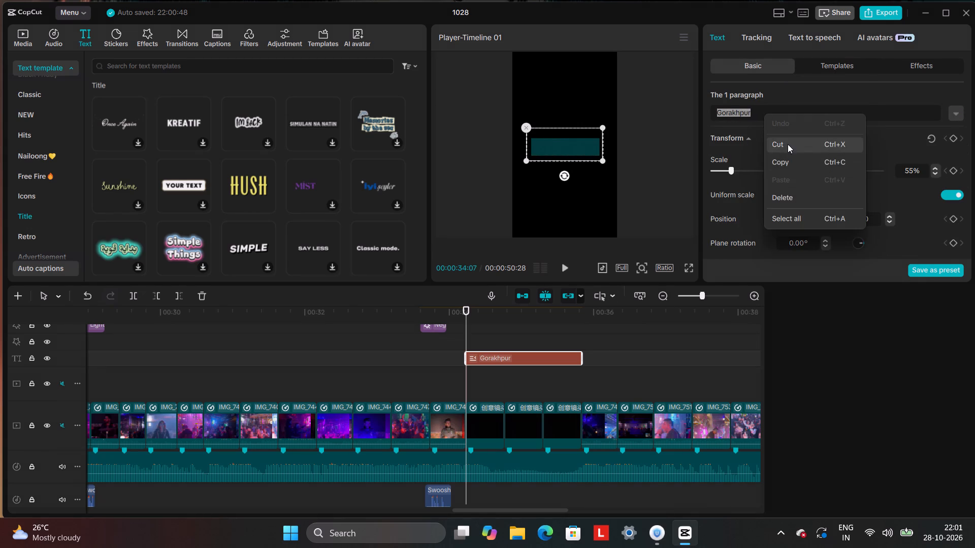
left_click(788, 144)
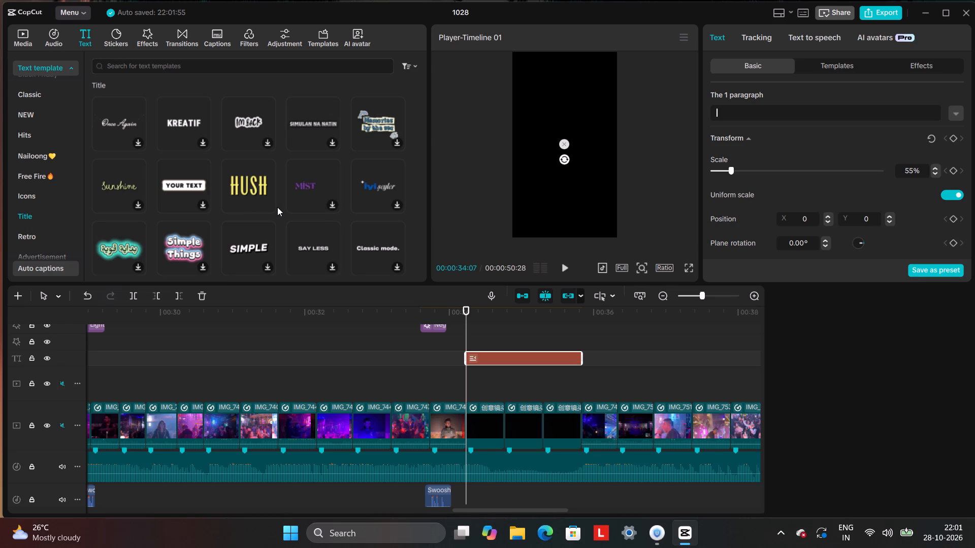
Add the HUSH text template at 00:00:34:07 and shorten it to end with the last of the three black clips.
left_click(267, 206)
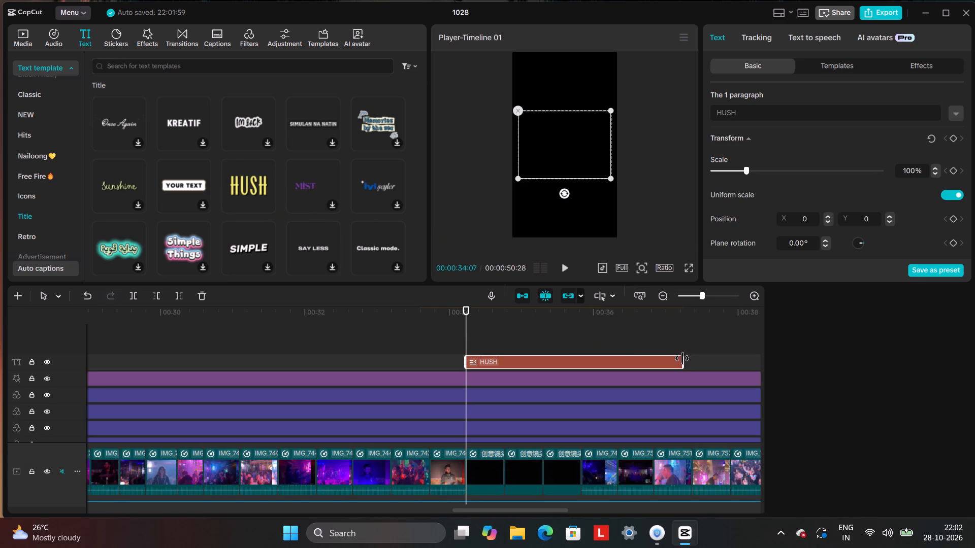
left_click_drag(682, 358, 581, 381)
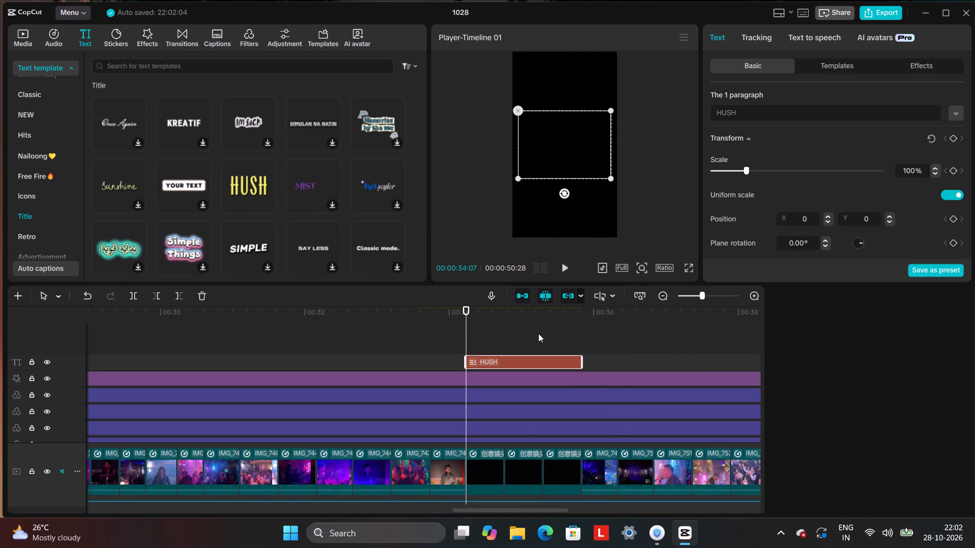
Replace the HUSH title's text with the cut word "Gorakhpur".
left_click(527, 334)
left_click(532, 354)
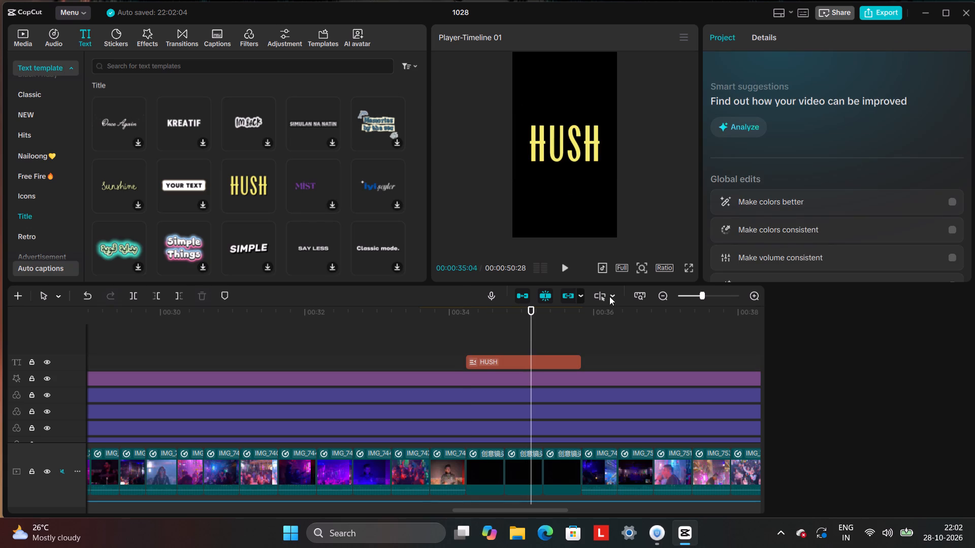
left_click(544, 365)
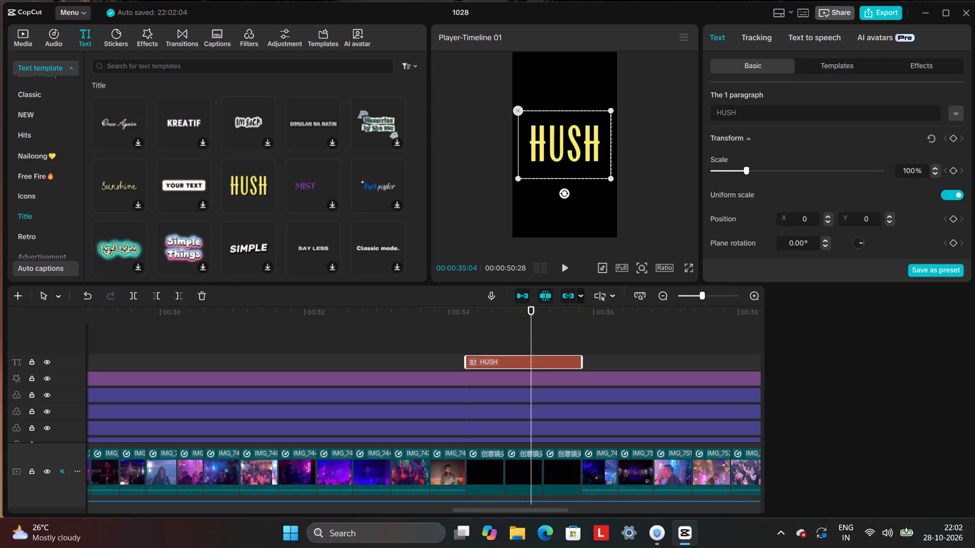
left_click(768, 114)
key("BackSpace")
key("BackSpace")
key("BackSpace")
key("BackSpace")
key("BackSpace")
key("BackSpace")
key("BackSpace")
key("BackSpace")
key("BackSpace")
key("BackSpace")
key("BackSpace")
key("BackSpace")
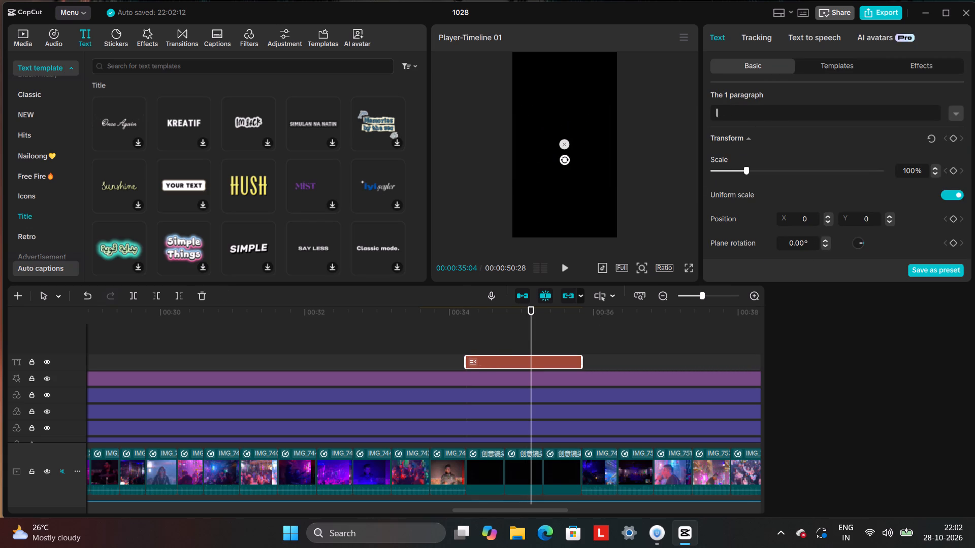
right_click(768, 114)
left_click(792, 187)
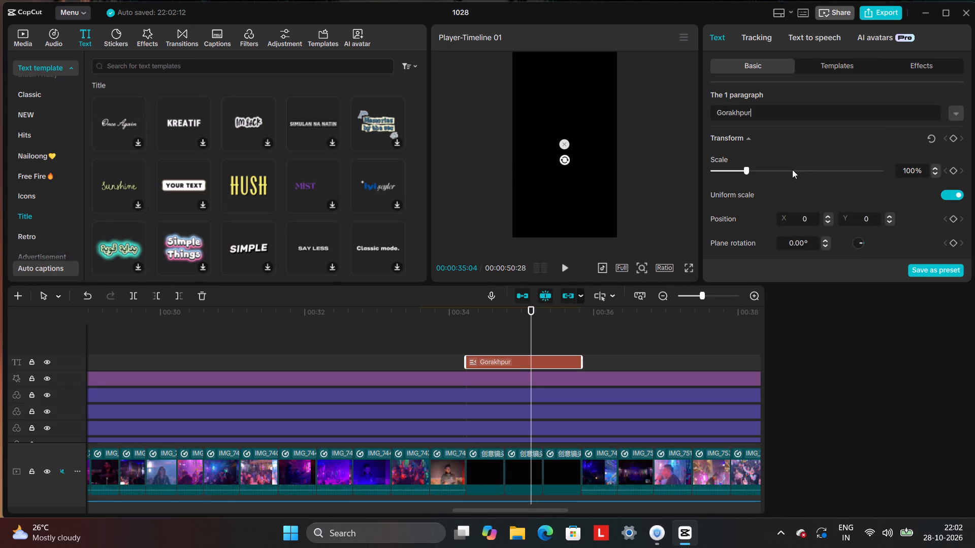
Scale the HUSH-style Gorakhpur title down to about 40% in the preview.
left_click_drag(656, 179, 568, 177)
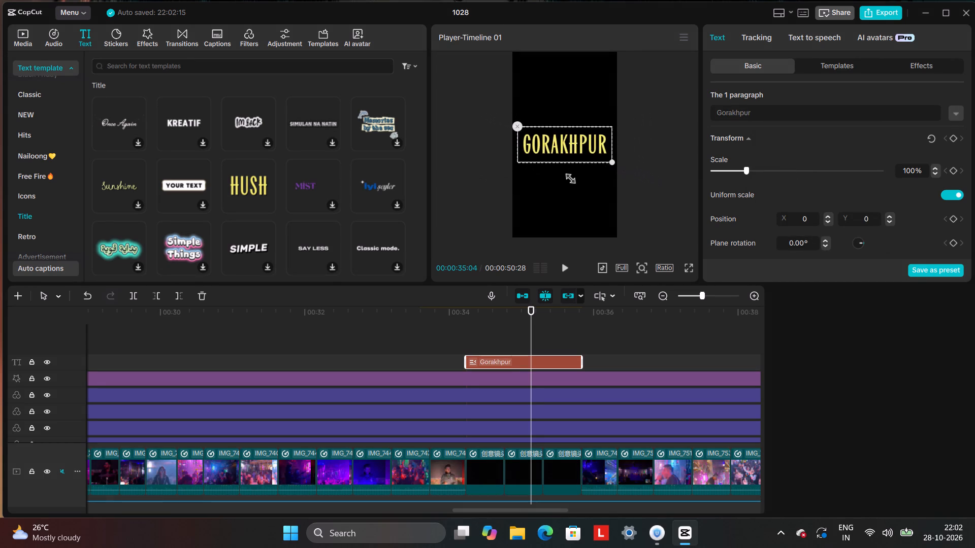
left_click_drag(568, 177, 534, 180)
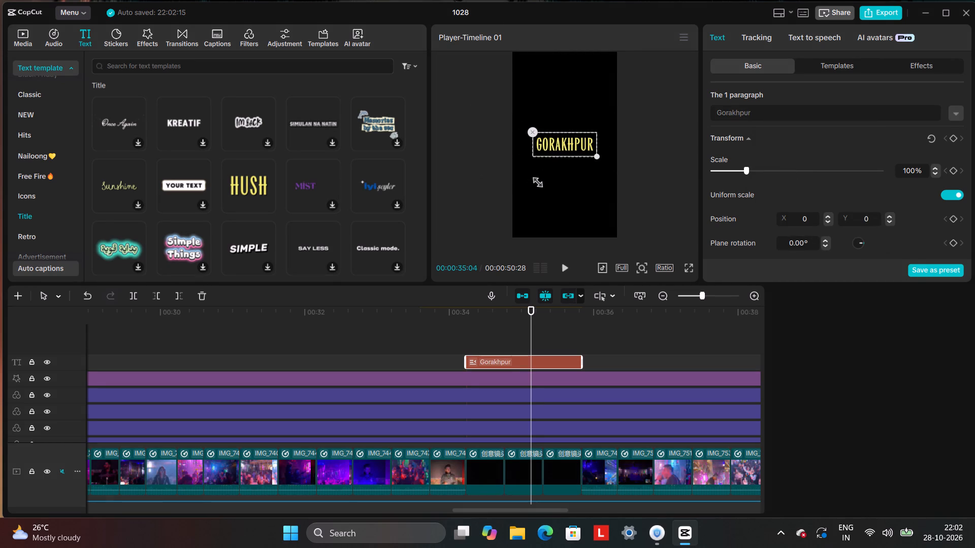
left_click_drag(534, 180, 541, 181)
Play back the HUSH-style Gorakhpur title from 00:00:33:18 to check its animation over the black clips.
left_click(424, 332)
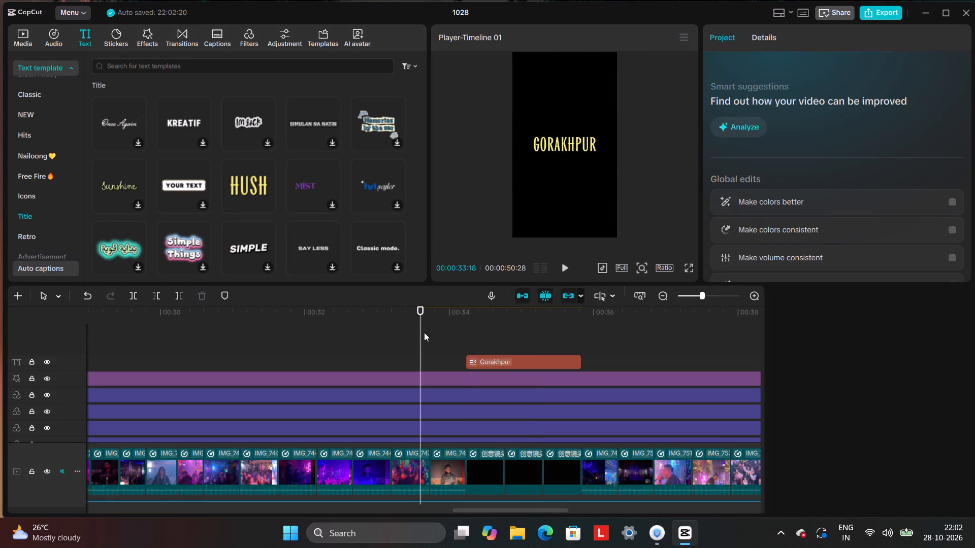
left_click(568, 264)
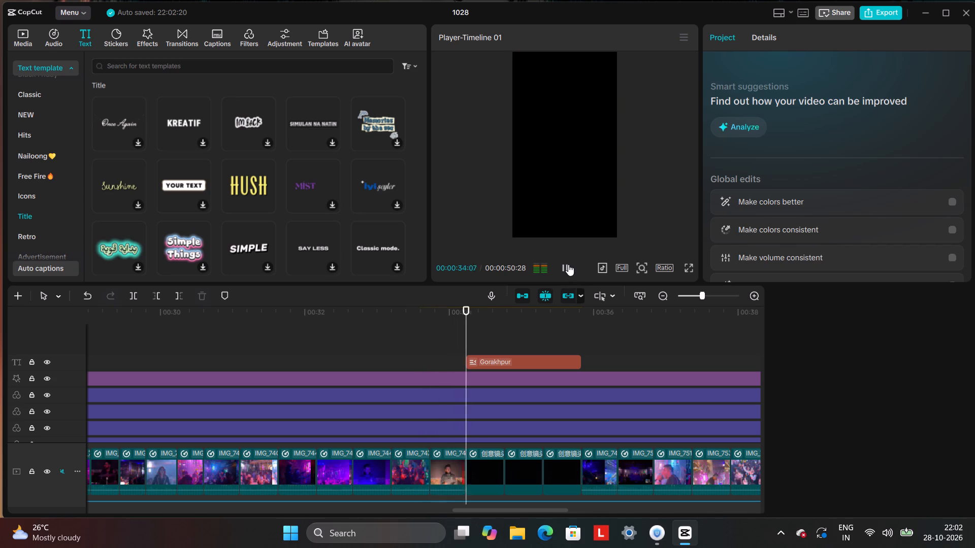
left_click(568, 265)
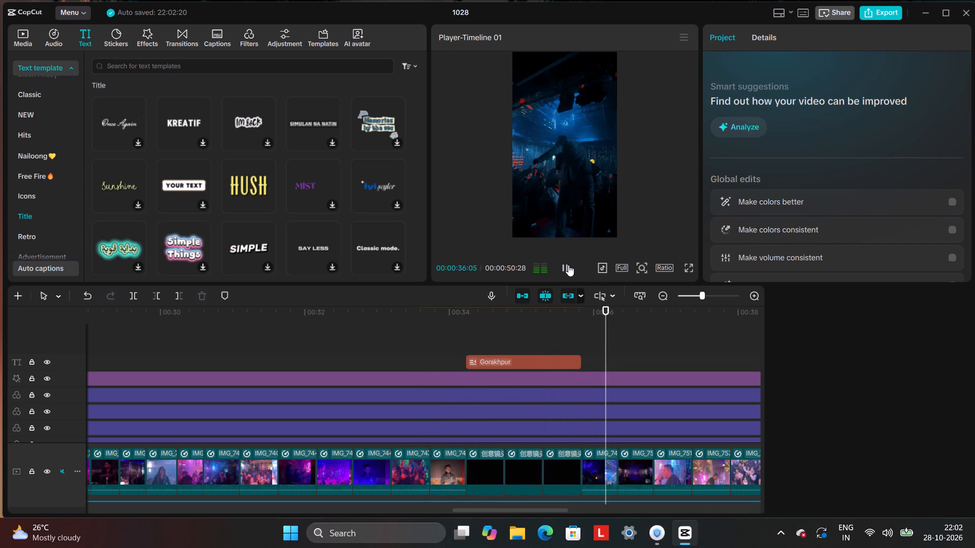
Find the gold A ERA DELA text template in the Spark category, preview it, and add it at 00:00:34:07.
left_click(467, 350)
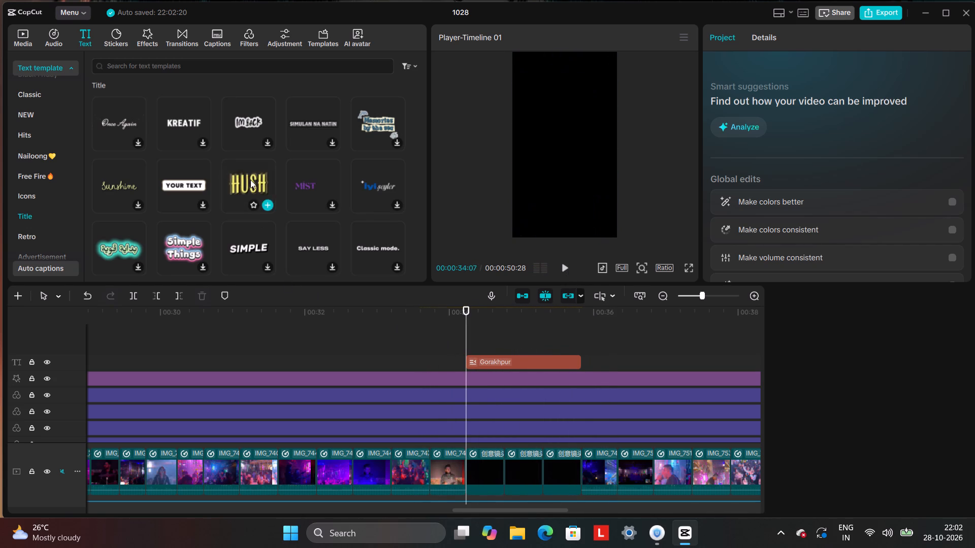
scroll(250, 180, "down", 3)
scroll(35, 211, "down", 1)
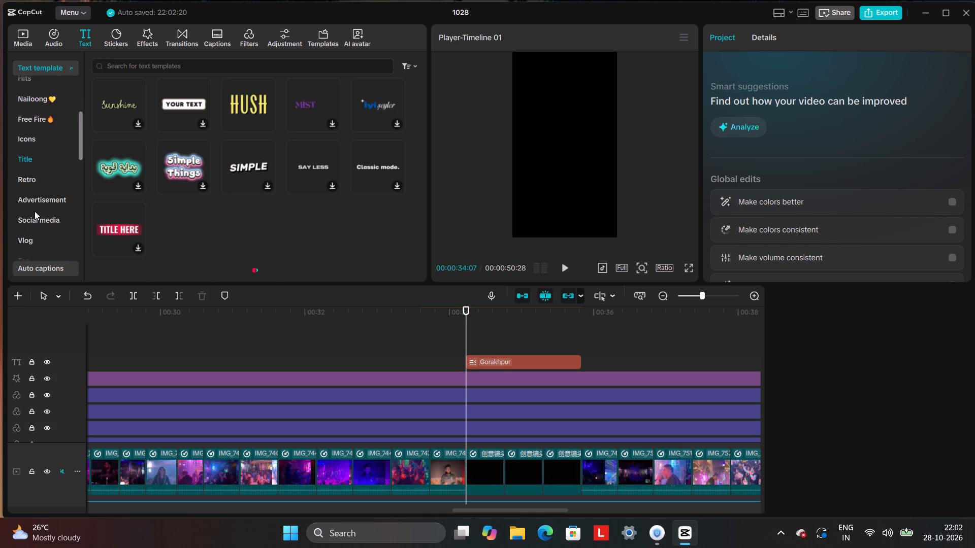
scroll(35, 211, "down", 4)
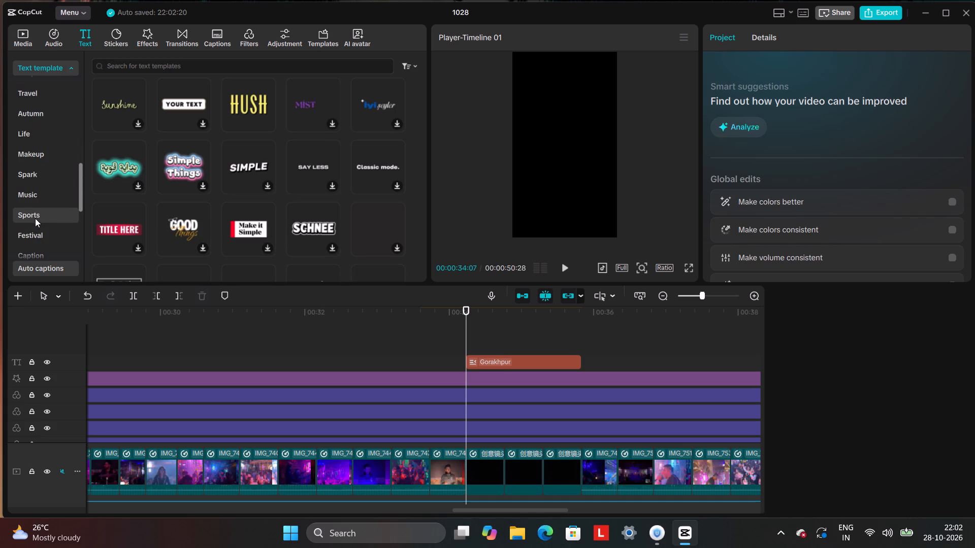
left_click(48, 174)
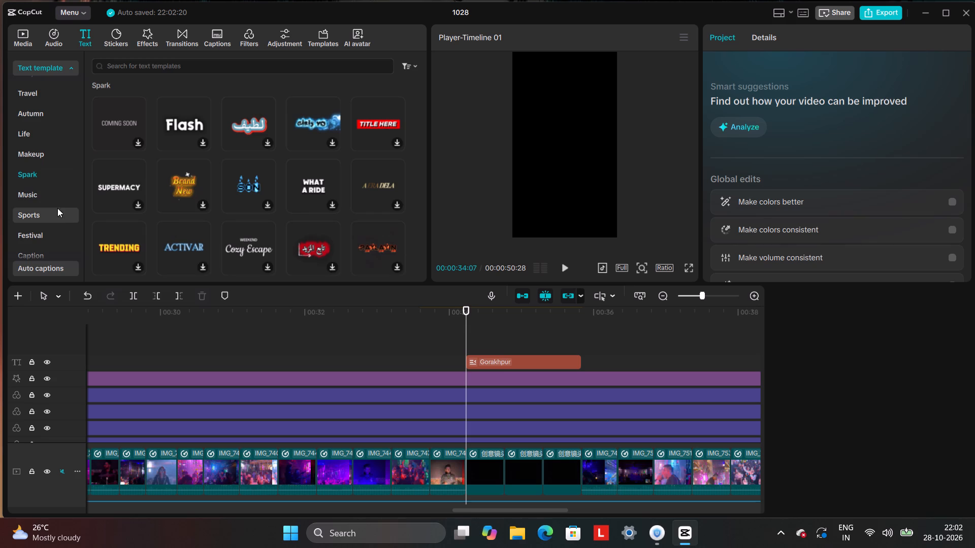
left_click(176, 186)
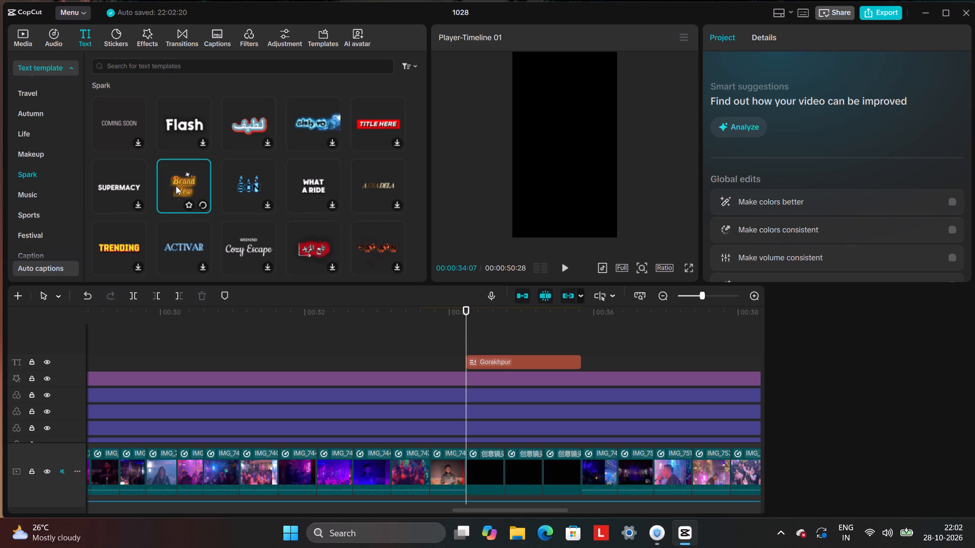
left_click(389, 184)
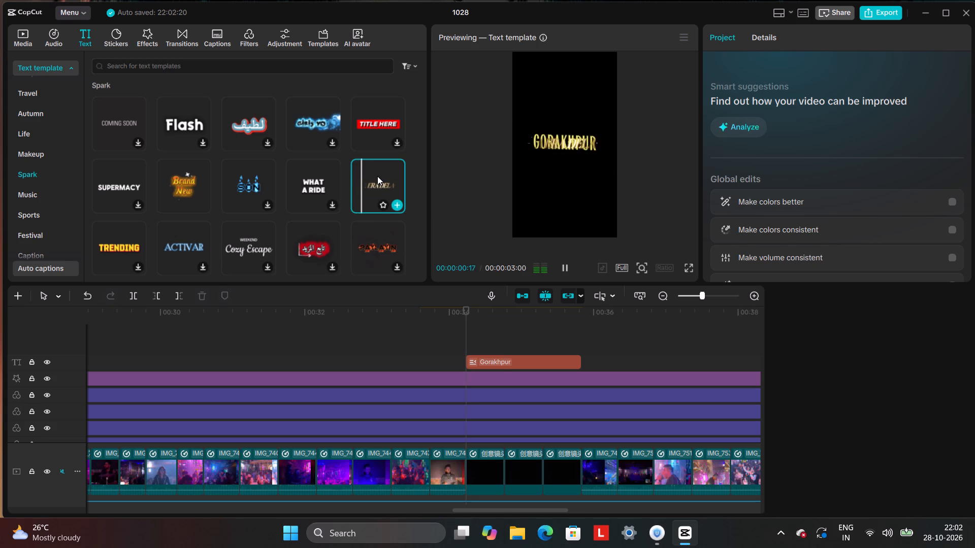
left_click(394, 204)
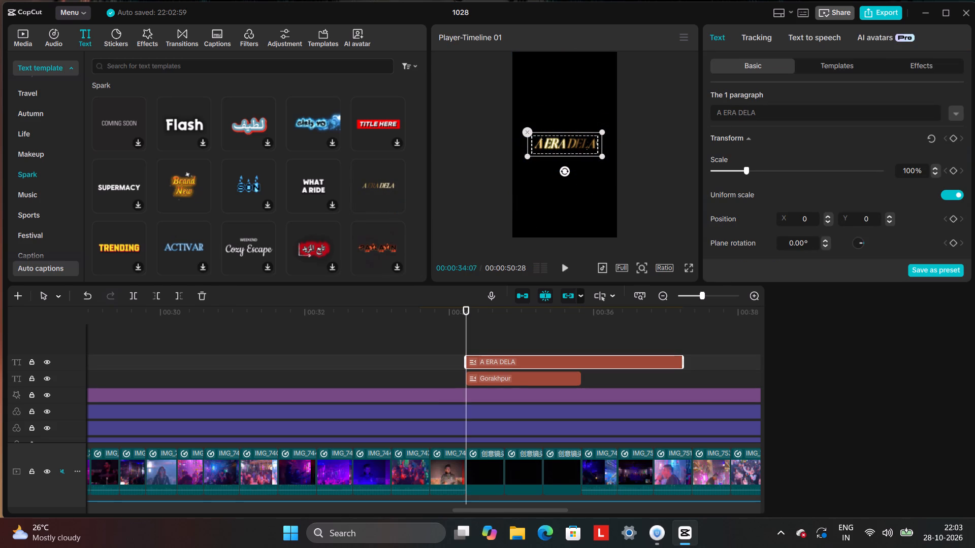
Replace the A ERA DELA title's text with the cut word "Gorakhpur".
left_click(766, 113)
key("BackSpace")
key("BackSpace")
key("BackSpace")
key("BackSpace")
key("BackSpace")
key("BackSpace")
key("BackSpace")
key("BackSpace")
key("BackSpace")
key("BackSpace")
key("BackSpace")
key("BackSpace")
key("BackSpace")
key("BackSpace")
key("BackSpace")
key("BackSpace")
key("BackSpace")
key("BackSpace")
key("BackSpace")
key("BackSpace")
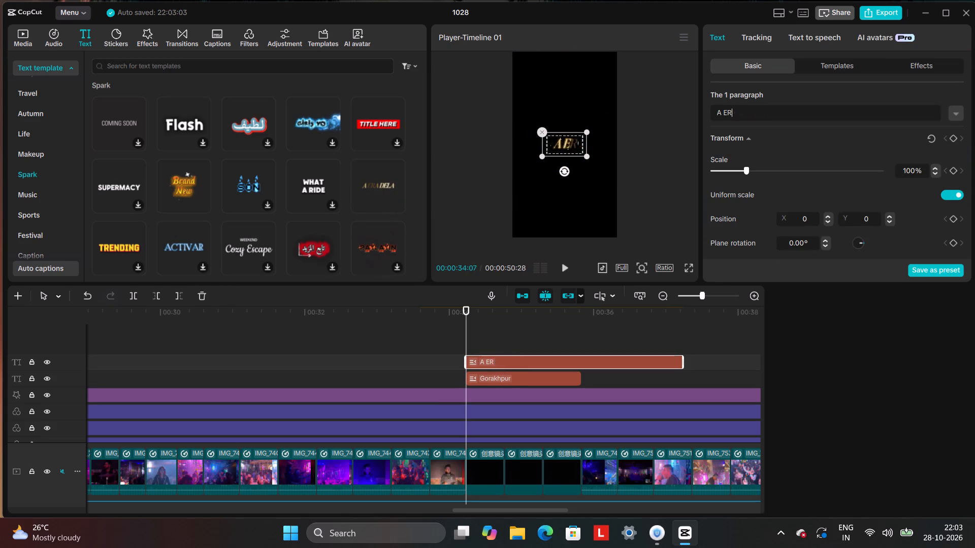
right_click(766, 113)
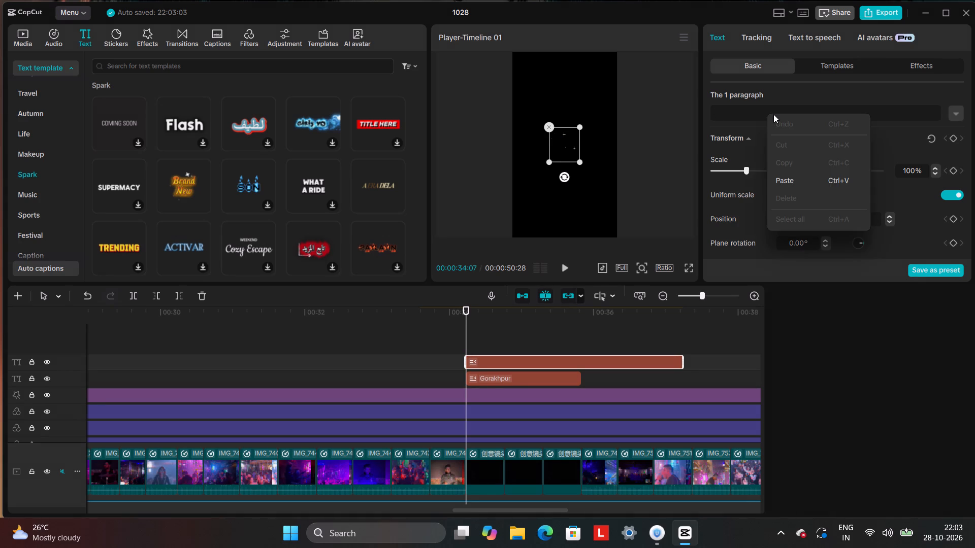
left_click(795, 176)
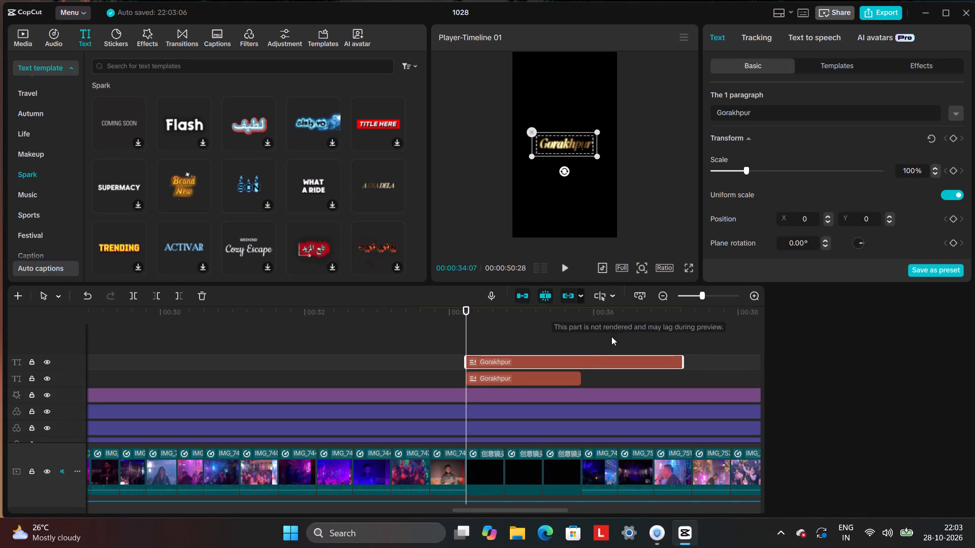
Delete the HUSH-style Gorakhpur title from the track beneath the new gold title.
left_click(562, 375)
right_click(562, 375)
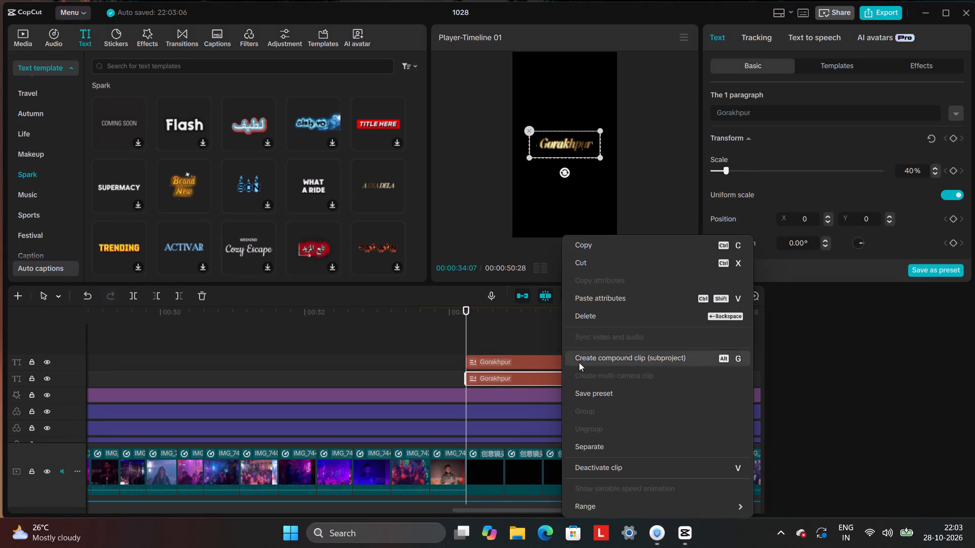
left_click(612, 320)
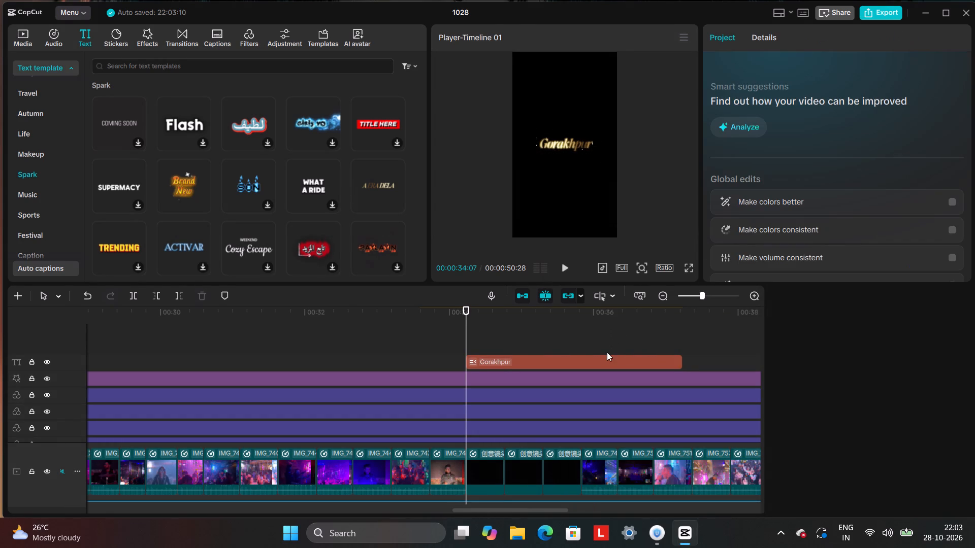
Shorten the gold Gorakhpur title so it ends with the last of the three black clips.
left_click(628, 356)
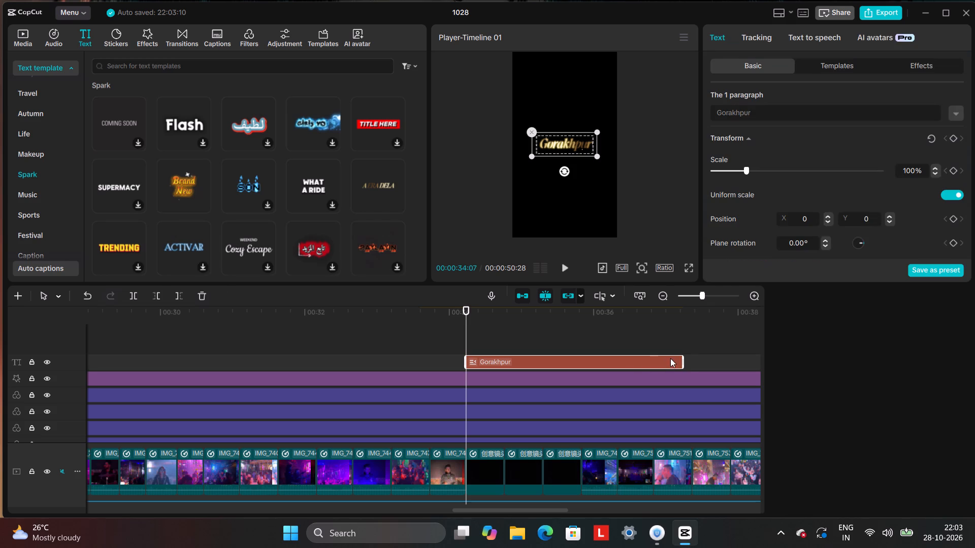
left_click_drag(685, 359, 594, 384)
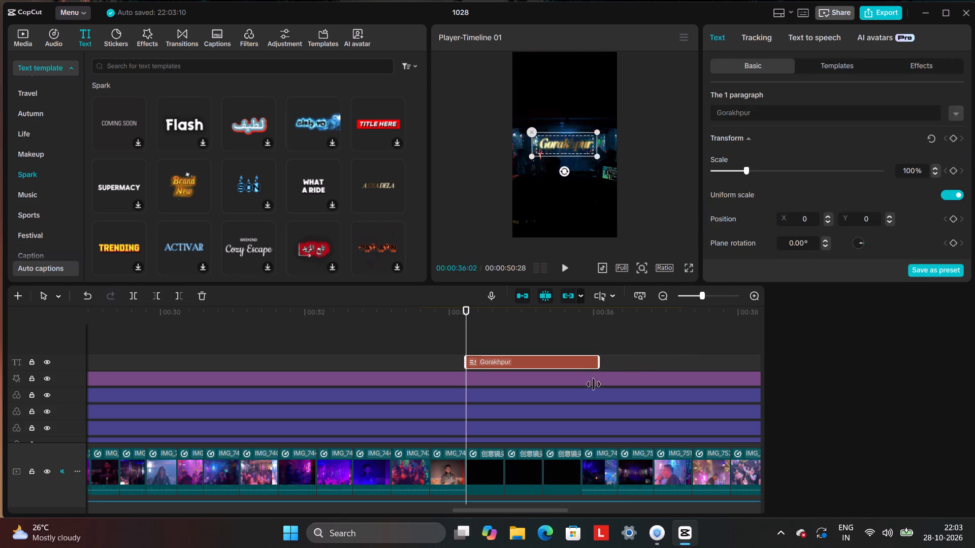
left_click_drag(594, 384, 579, 391)
Enlarge the gold Gorakhpur title slightly in the preview, keeping it centred in the frame.
left_click(556, 345)
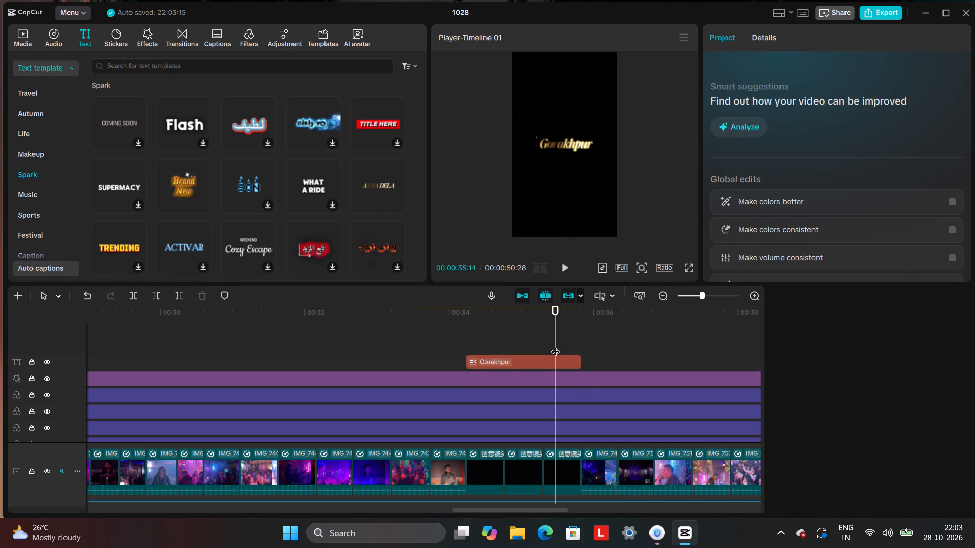
left_click(535, 359)
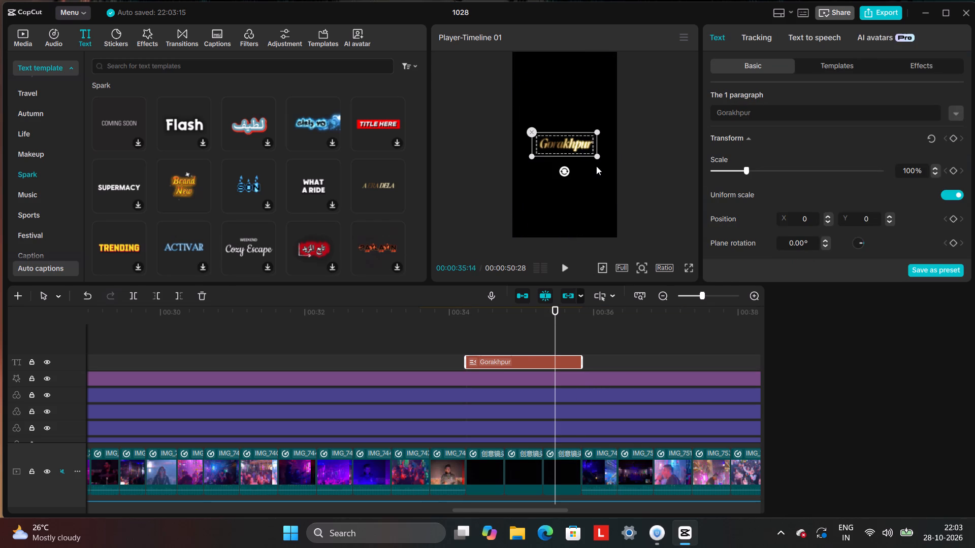
left_click_drag(596, 154, 605, 175)
Play back the gold Gorakhpur title from 00:00:33:18, scrub through its animation, and return the playhead to 00:00:34:07.
left_click(417, 346)
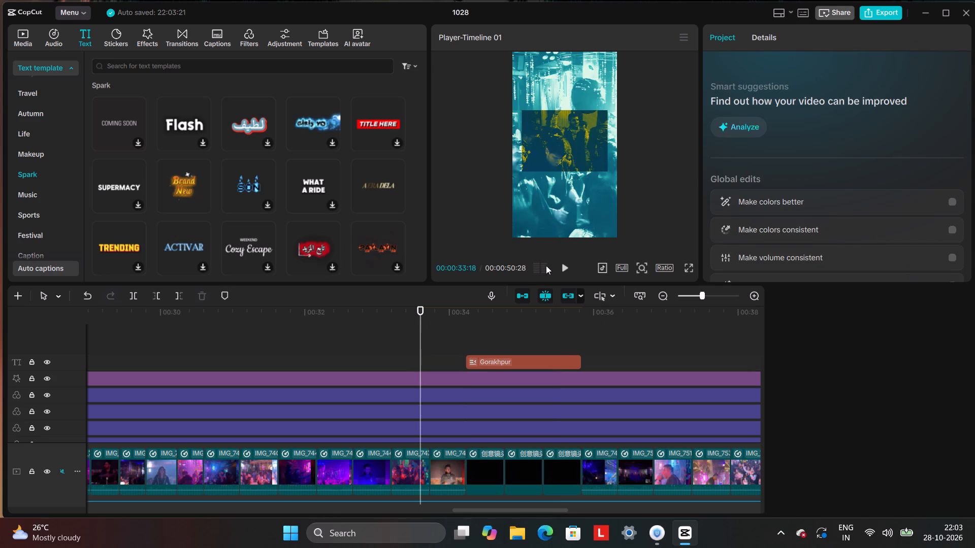
left_click(559, 265)
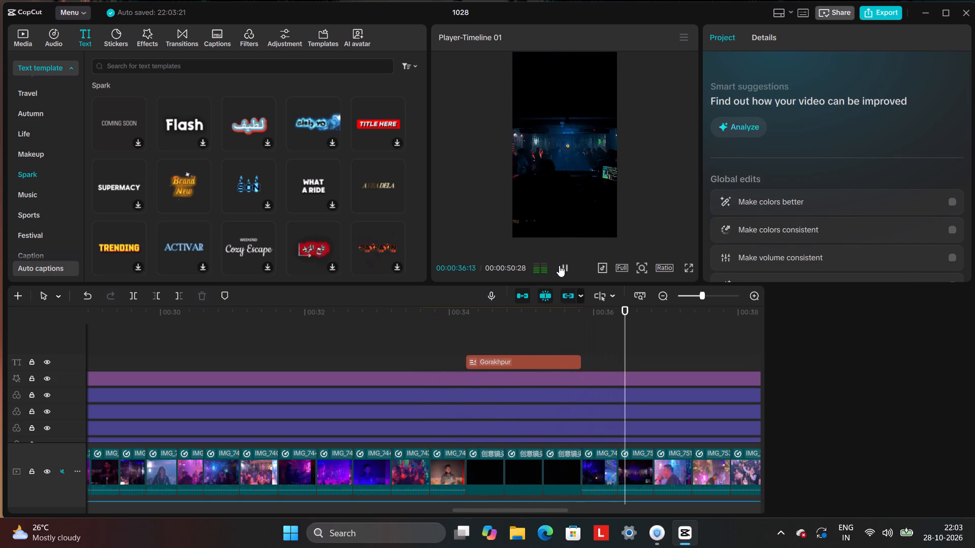
left_click(559, 265)
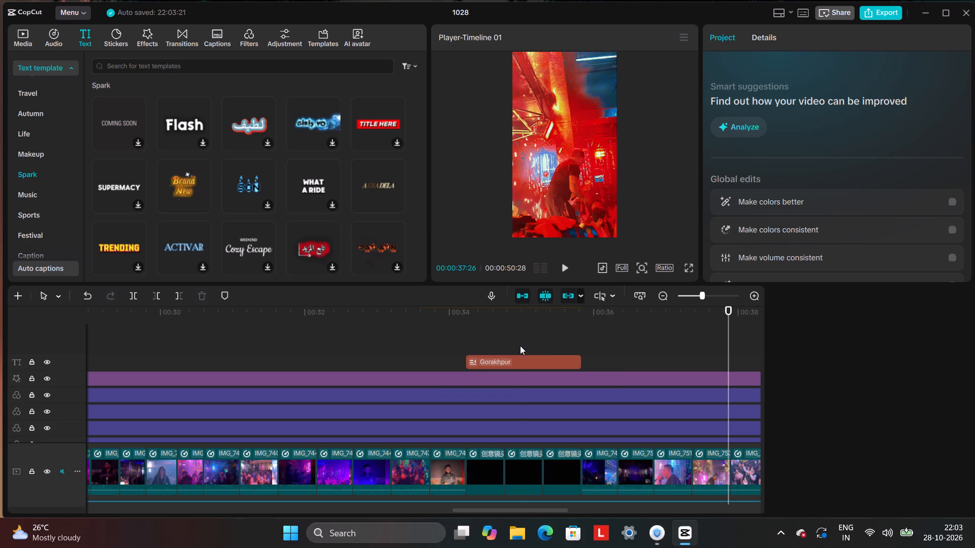
left_click(520, 346)
left_click_drag(518, 339, 507, 345)
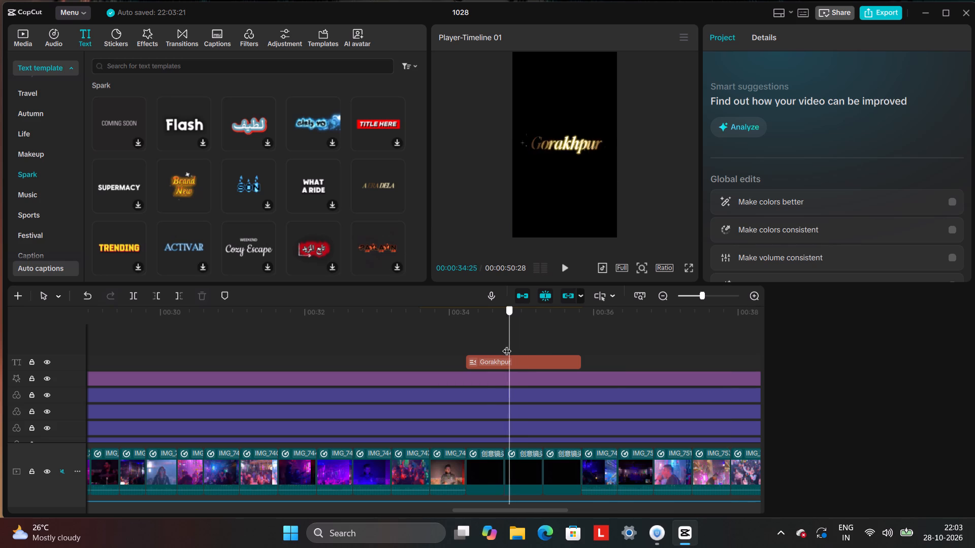
left_click_drag(507, 345, 549, 348)
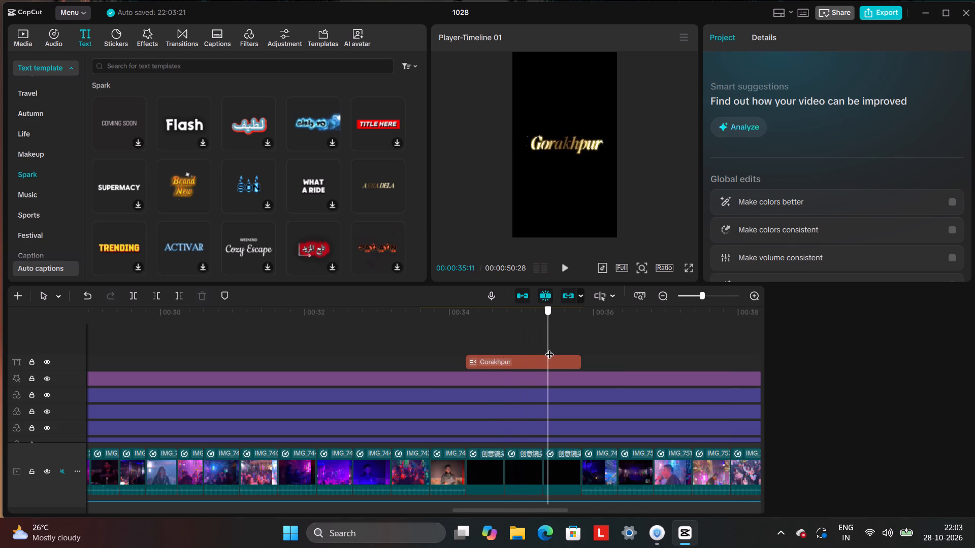
left_click_drag(549, 348, 451, 370)
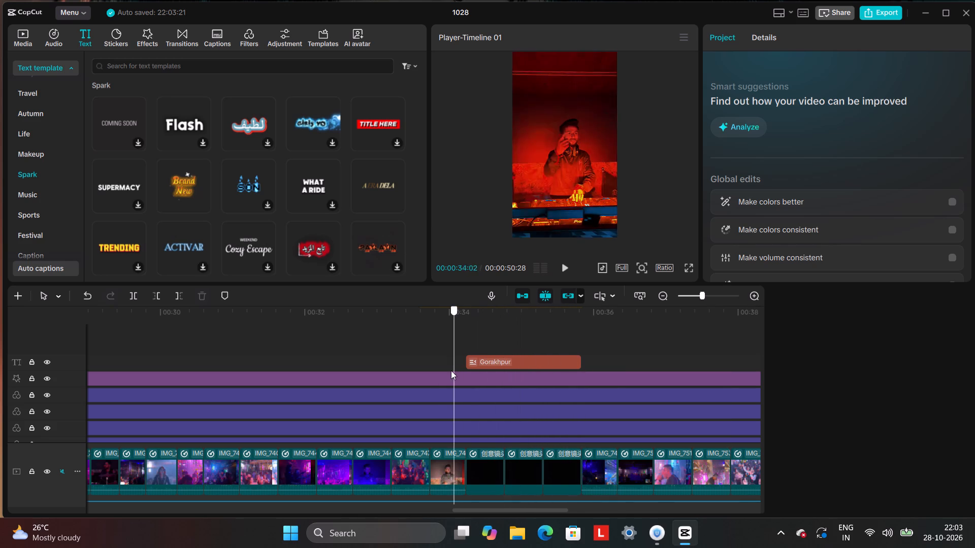
left_click_drag(451, 370, 463, 381)
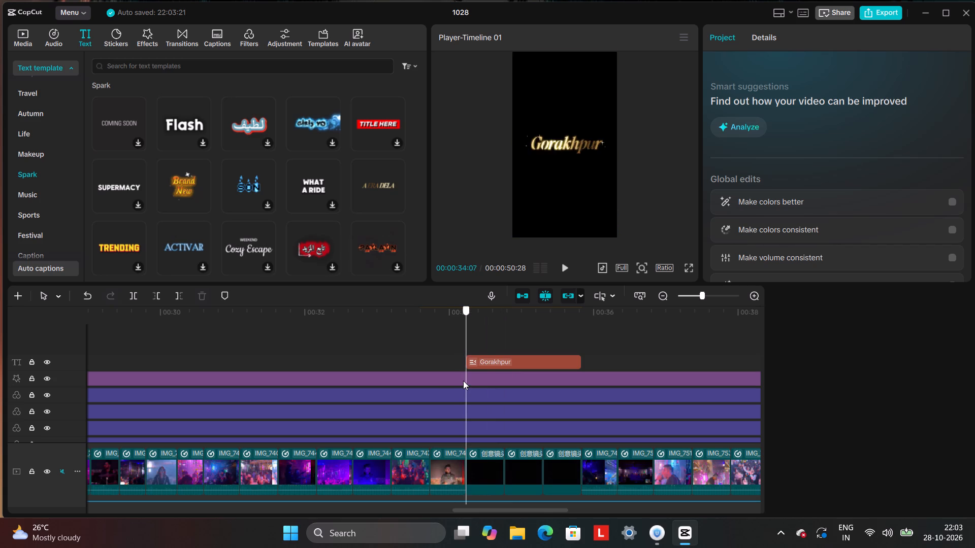
Move the 光斑B sparkle overlay clip from around 00:00:13 to directly beneath the Gorakhpur title, aligned with the start of the three black clips.
left_click_drag(463, 381, 1, 398)
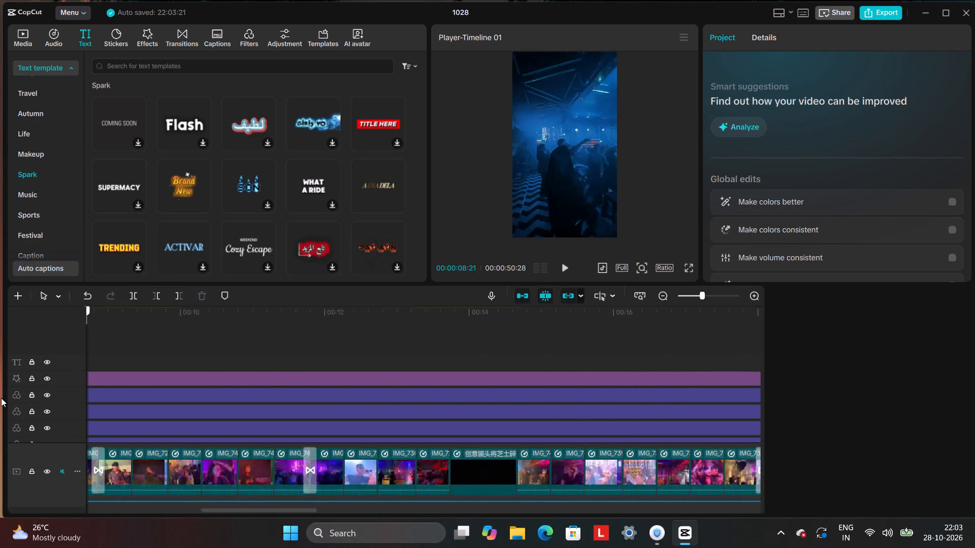
left_click_drag(1, 398, 494, 382)
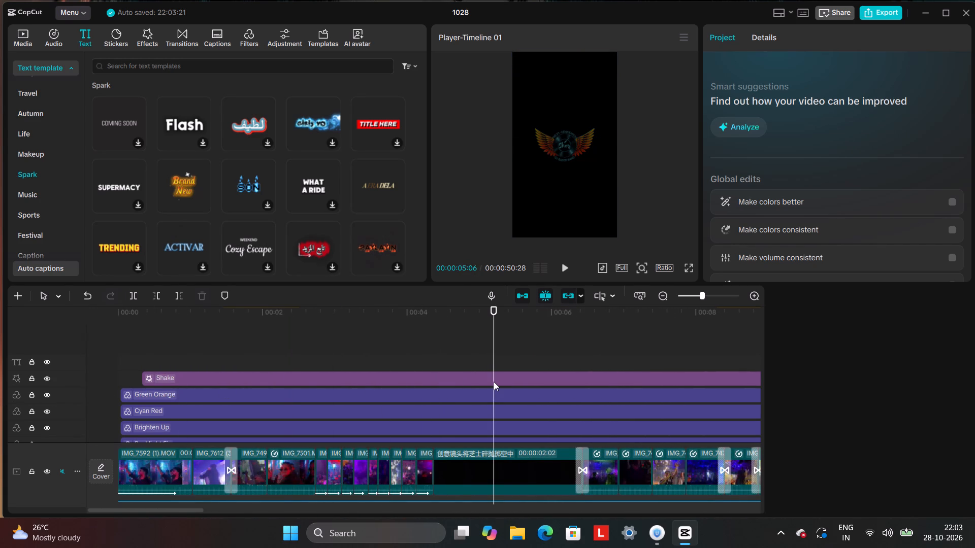
scroll(494, 382, "up", 2)
scroll(497, 349, "down", 1)
scroll(497, 349, "up", 2)
left_click_drag(495, 339, 729, 337)
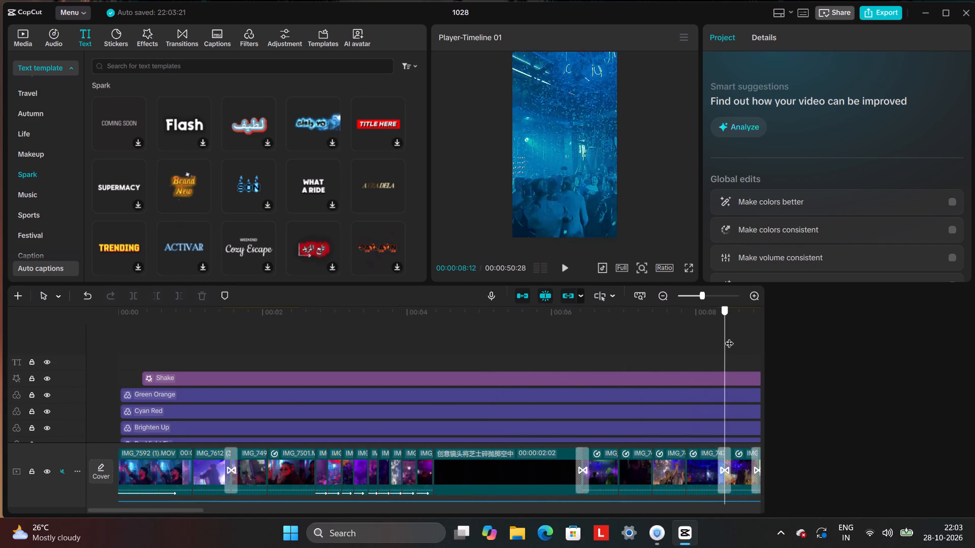
left_click_drag(729, 337, 638, 372)
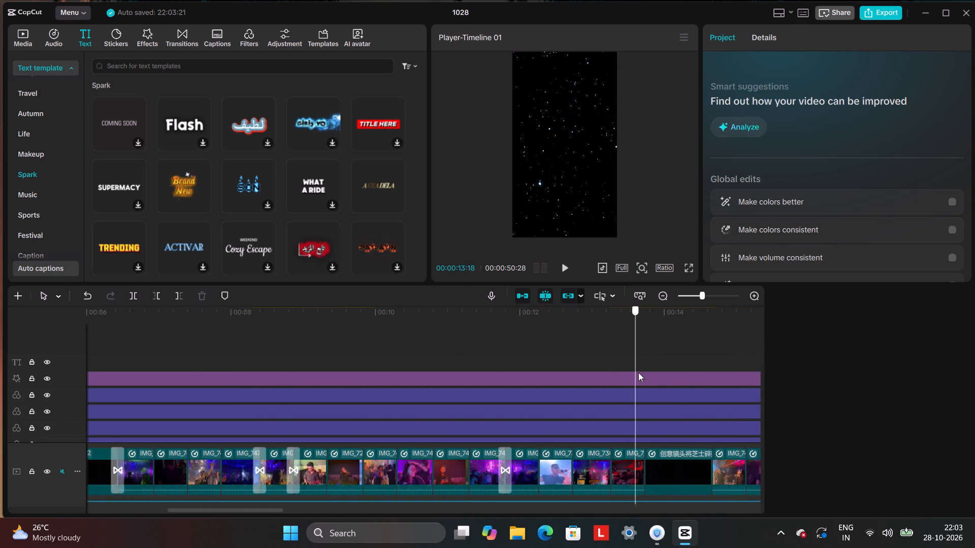
left_click_drag(638, 372, 653, 372)
scroll(656, 371, "up", 3)
scroll(656, 358, "down", 6)
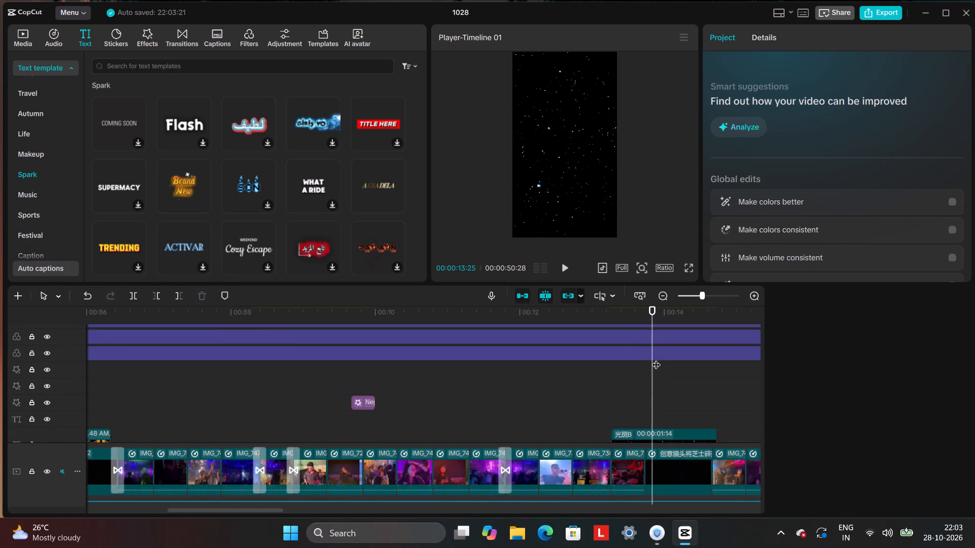
scroll(656, 358, "down", 4)
left_click_drag(655, 373, 742, 363)
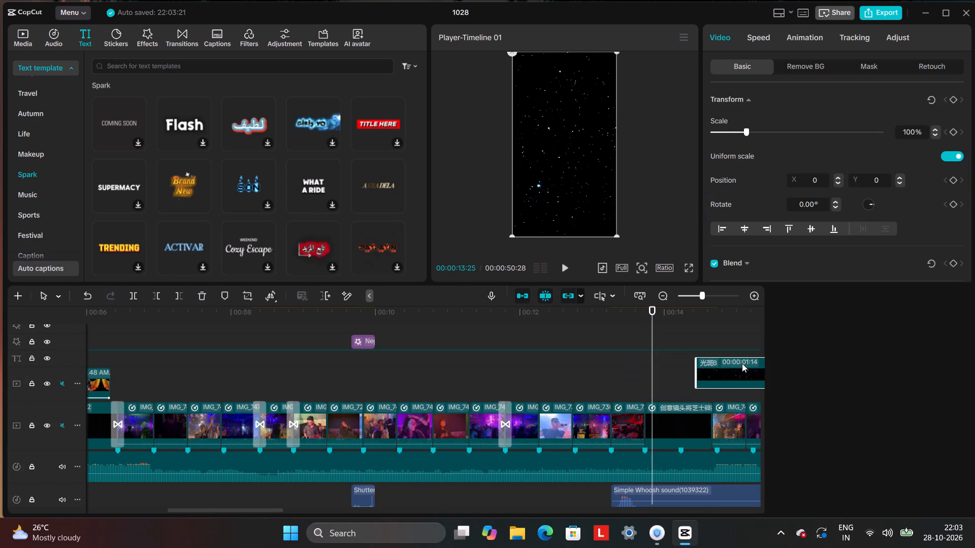
left_click_drag(742, 363, 636, 367)
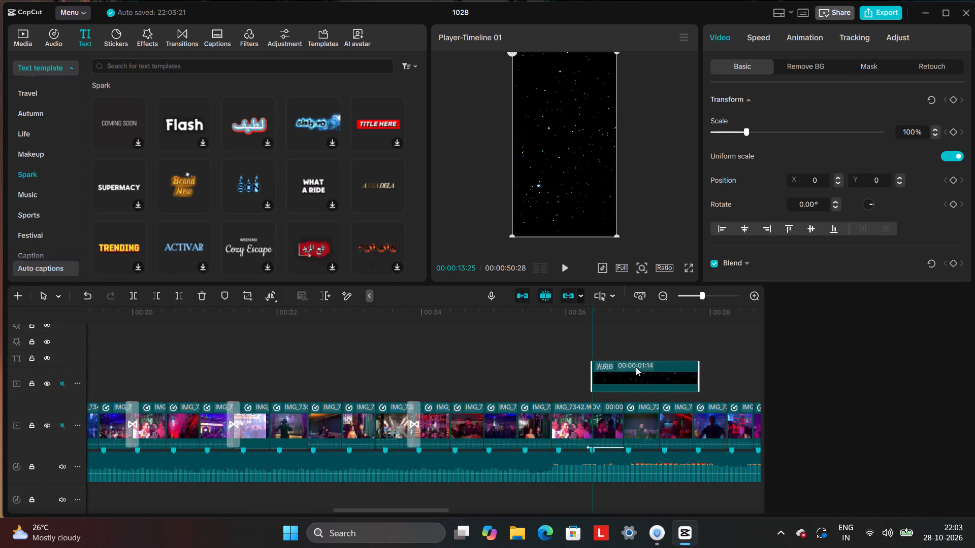
left_click_drag(636, 367, 574, 392)
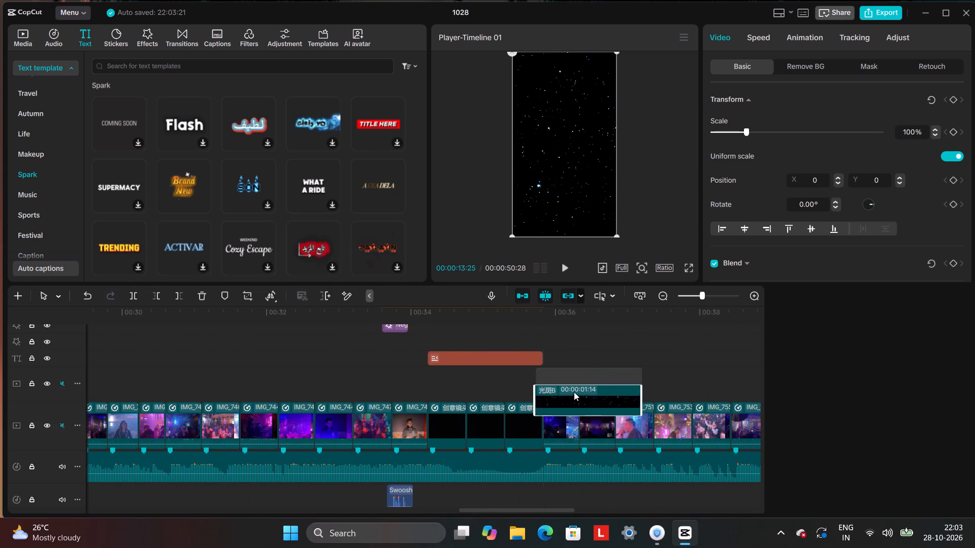
left_click_drag(574, 392, 476, 382)
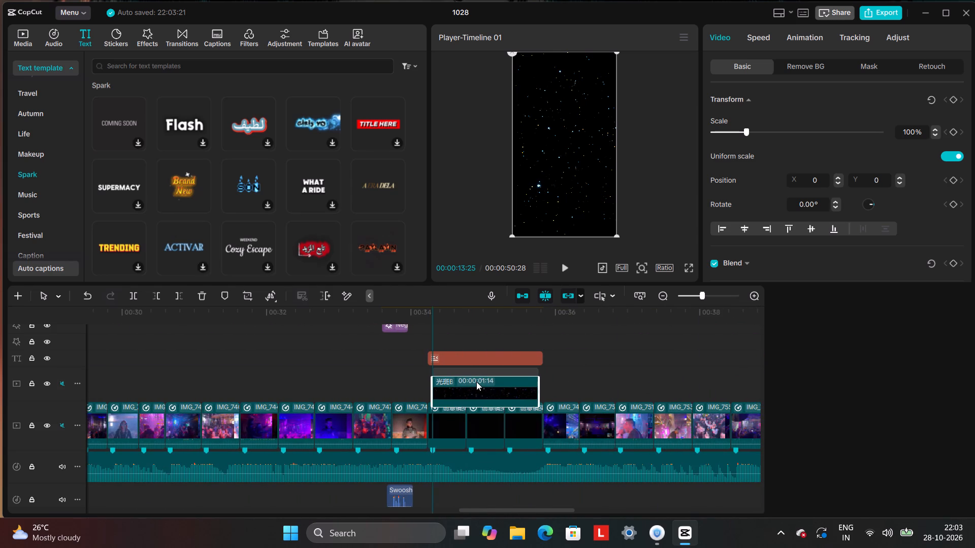
left_click_drag(476, 382, 475, 378)
Extend the 光斑B overlay beneath the Gorakhpur title to 00:00:01:18, ending level with the title.
left_click_drag(533, 373, 539, 374)
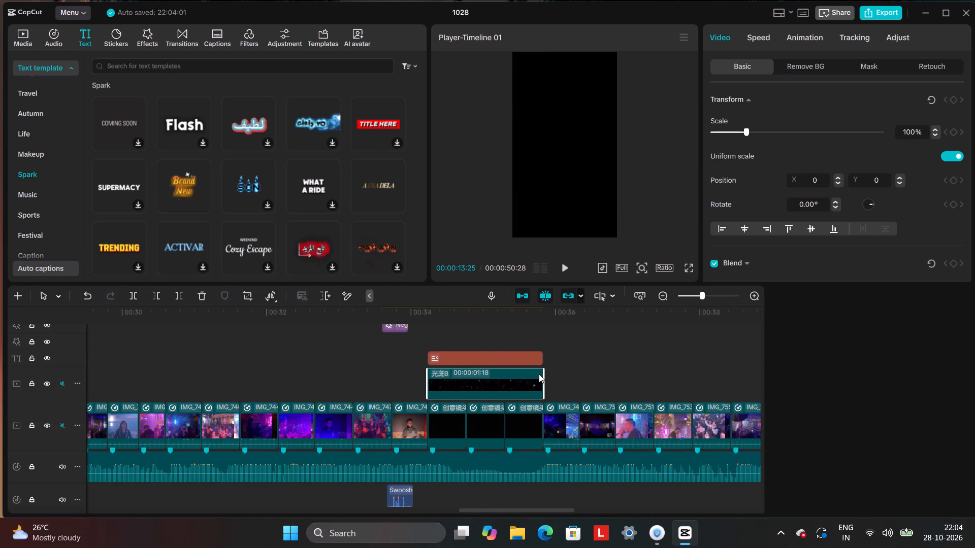
Play back the Gorakhpur title with its sparkle overlay from 00:00:34:01, then return the playhead to 00:00:34:20.
left_click(416, 368)
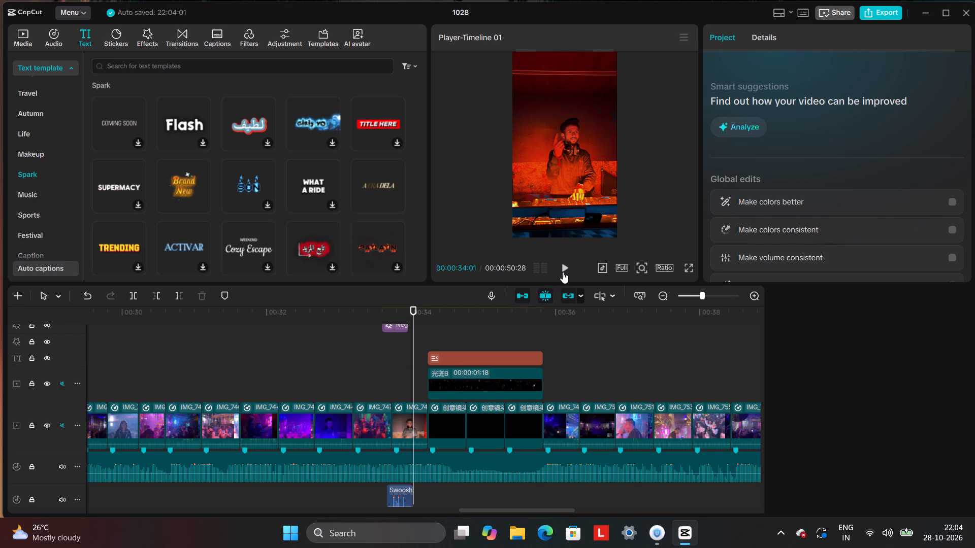
left_click(563, 272)
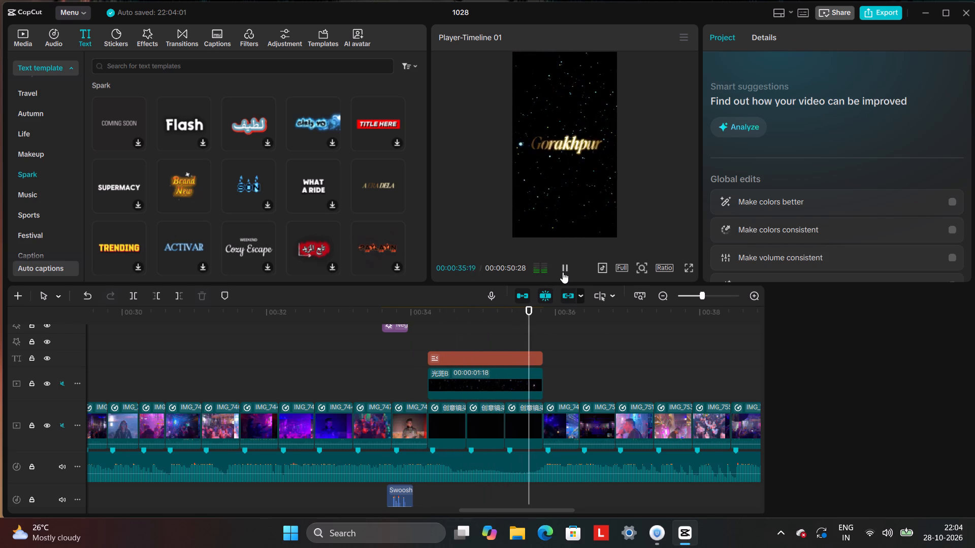
left_click(460, 338)
Examine the basic, mask and retouch settings of the 光斑B overlay beneath the Gorakhpur title.
left_click(466, 378)
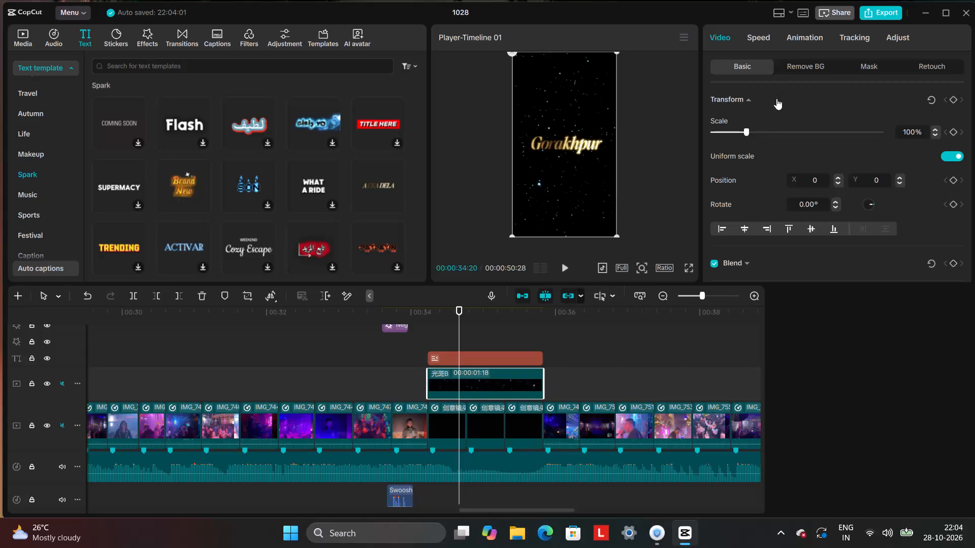
scroll(786, 111, "down", 6)
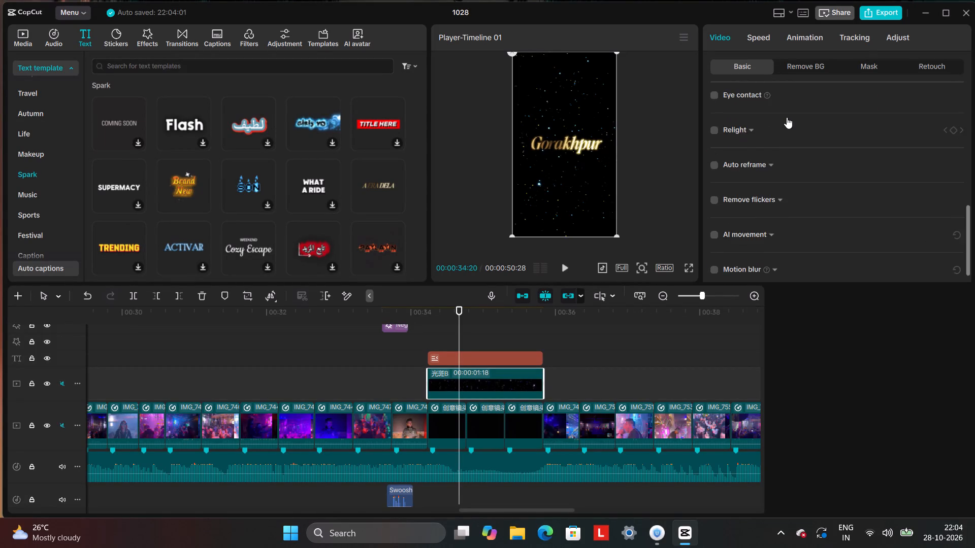
scroll(787, 117, "up", 7)
left_click(880, 67)
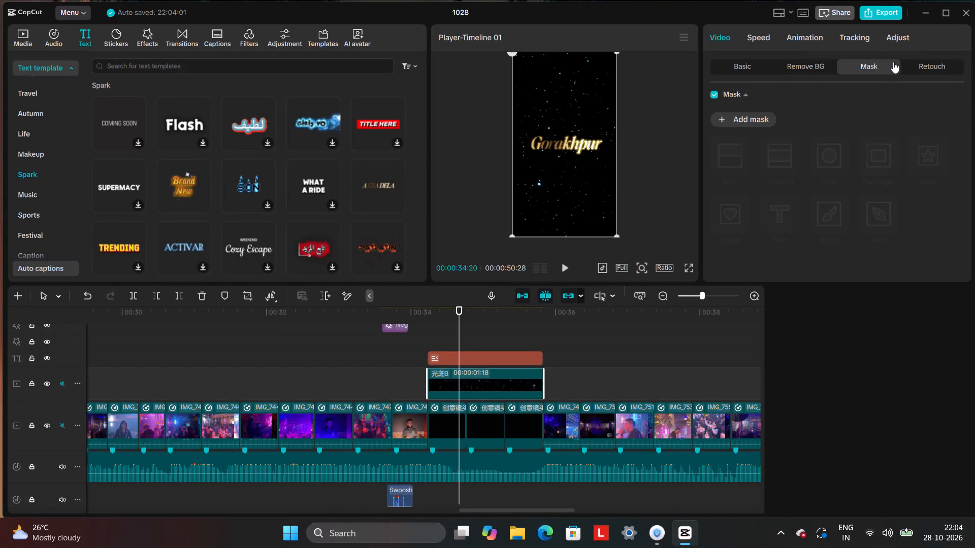
left_click(907, 62)
left_click(743, 70)
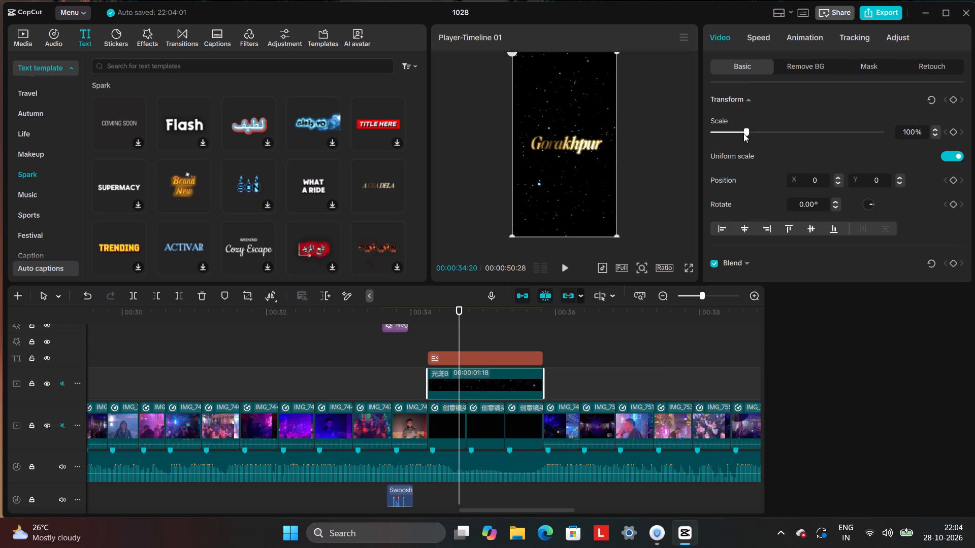
scroll(743, 133, "down", 1)
scroll(774, 85, "up", 1)
Bend the Luma curve of the 光斑B overlay below the diagonal to darken its midtones.
left_click(884, 35)
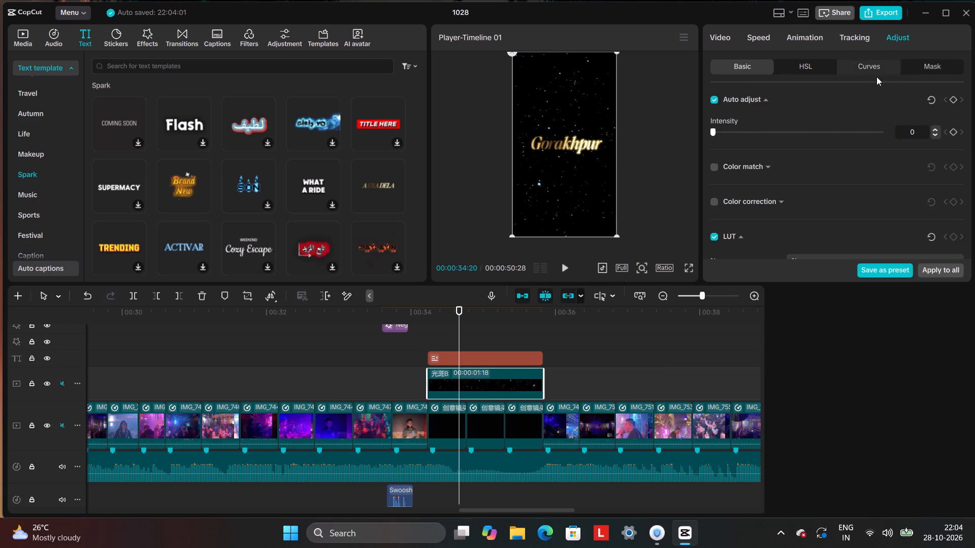
scroll(841, 147, "down", 3)
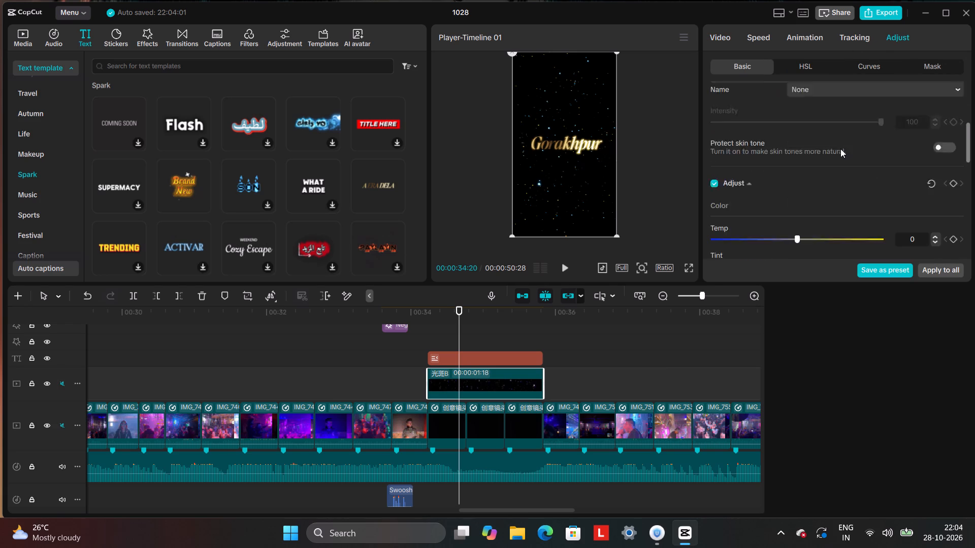
scroll(840, 149, "down", 1)
left_click(863, 67)
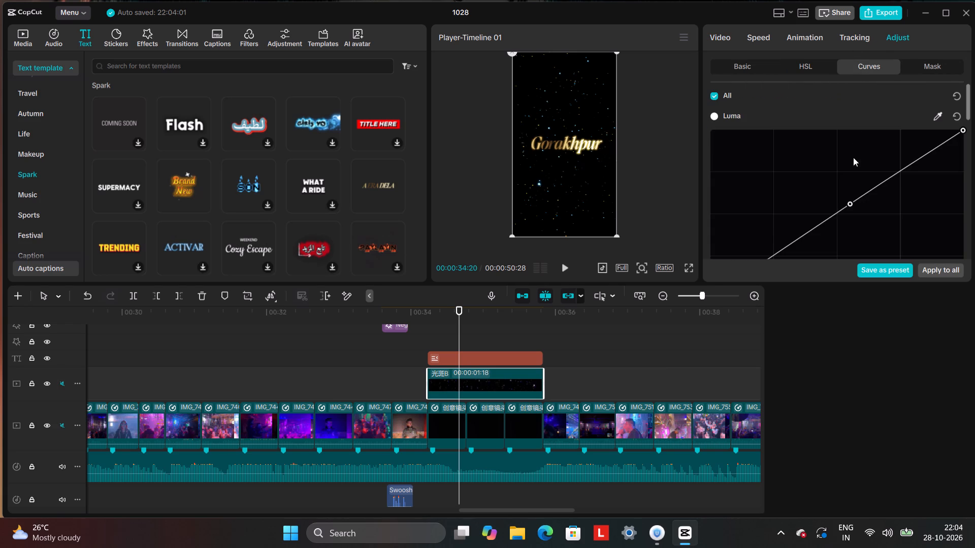
left_click(850, 203)
left_click_drag(850, 203, 832, 167)
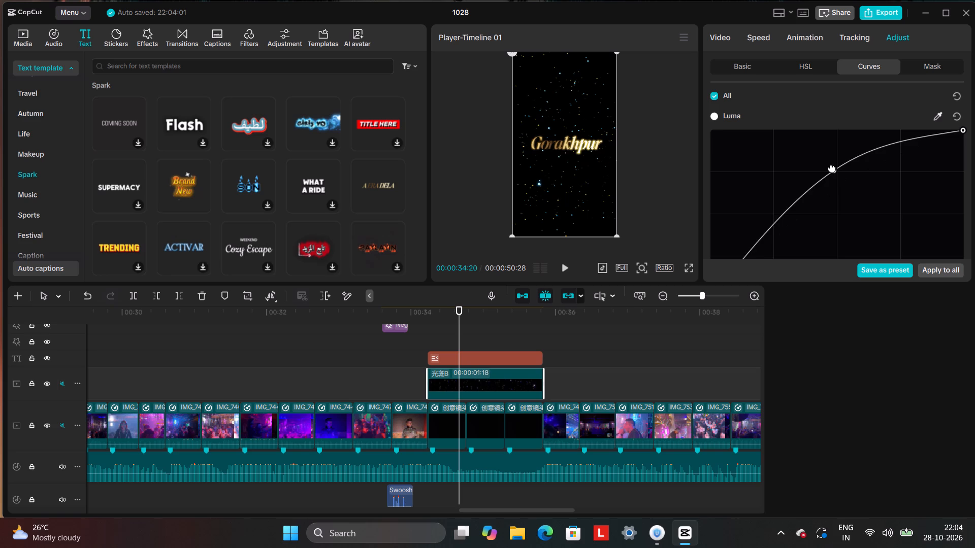
left_click_drag(832, 167, 850, 234)
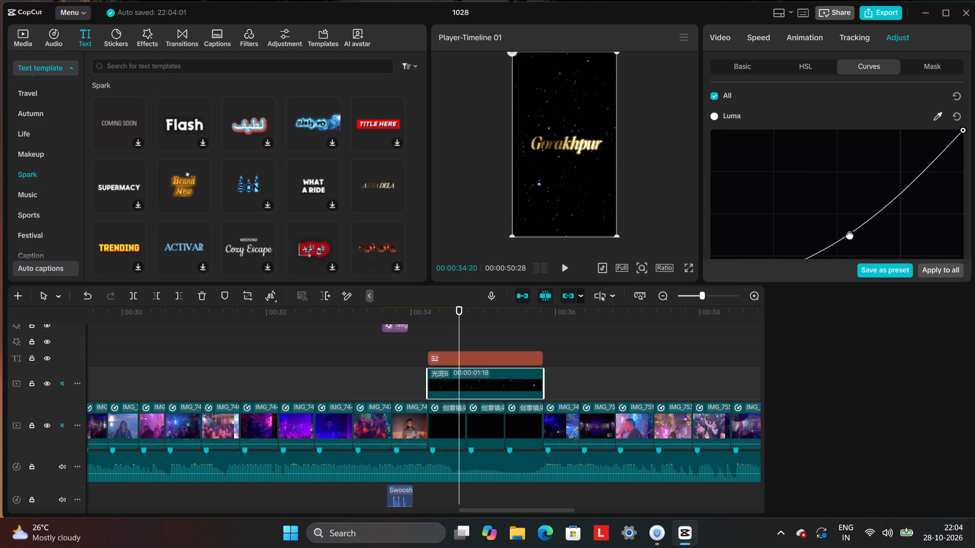
left_click_drag(850, 234, 899, 223)
Play the edit from 00:00:34:20 through to the end, then return the playhead to 00:00:00:00.
left_click(382, 364)
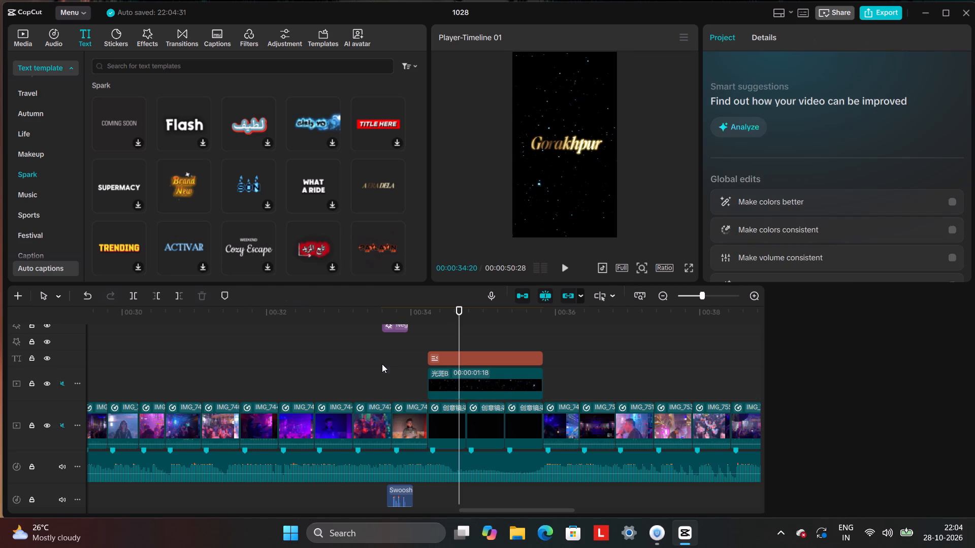
left_click(559, 269)
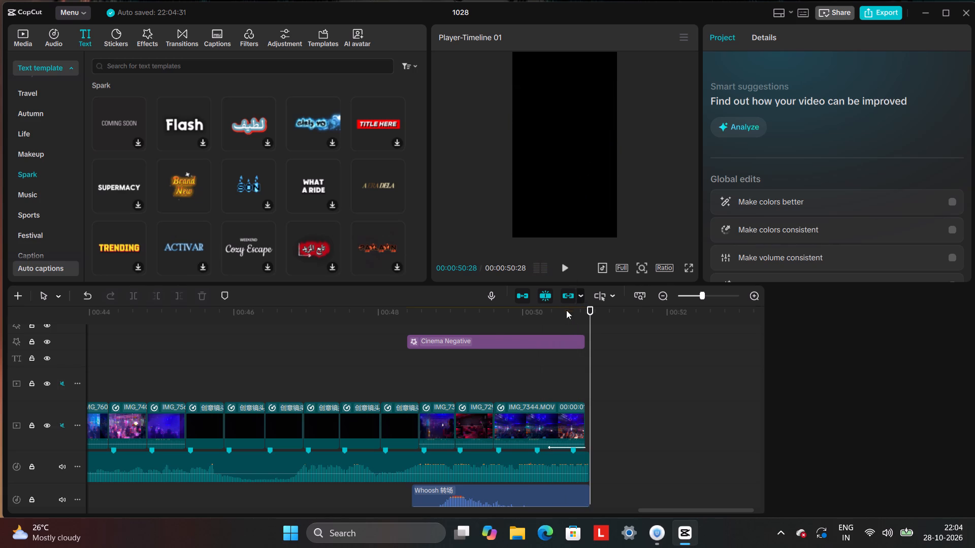
left_click(357, 351)
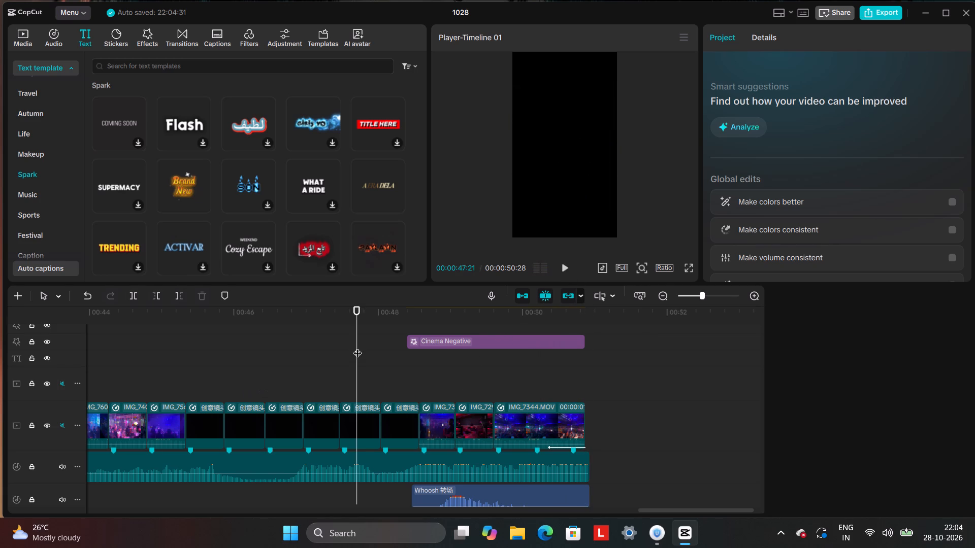
left_click_drag(357, 347, 0, 410)
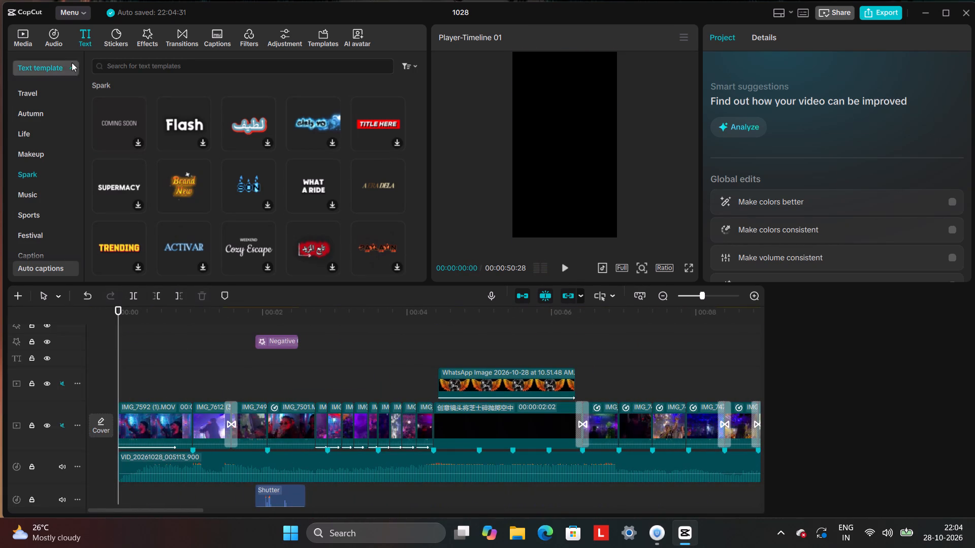
Extract the audio from the video VID_20261028_005113_900 in the My projects folder into the audio library.
left_click(60, 37)
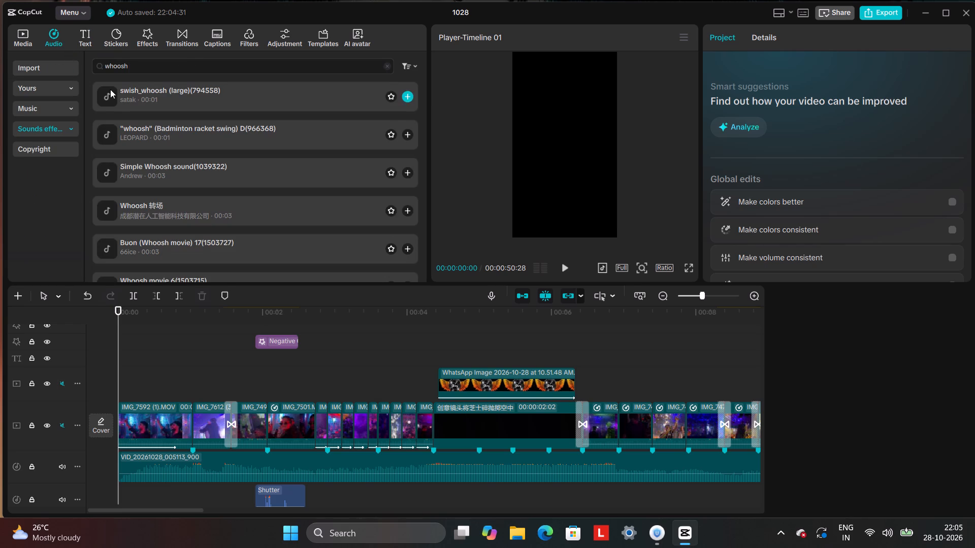
left_click(68, 71)
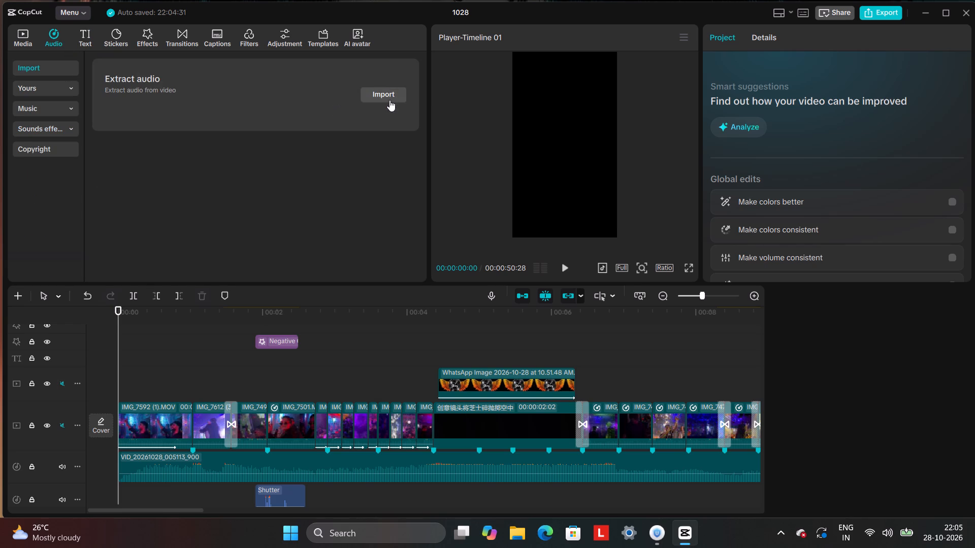
left_click(389, 100)
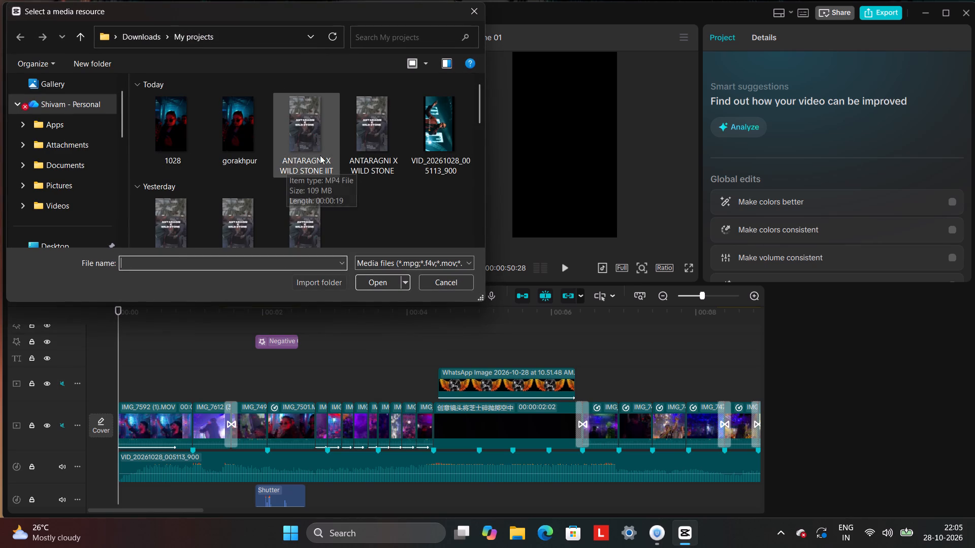
left_click(412, 136)
left_click(391, 285)
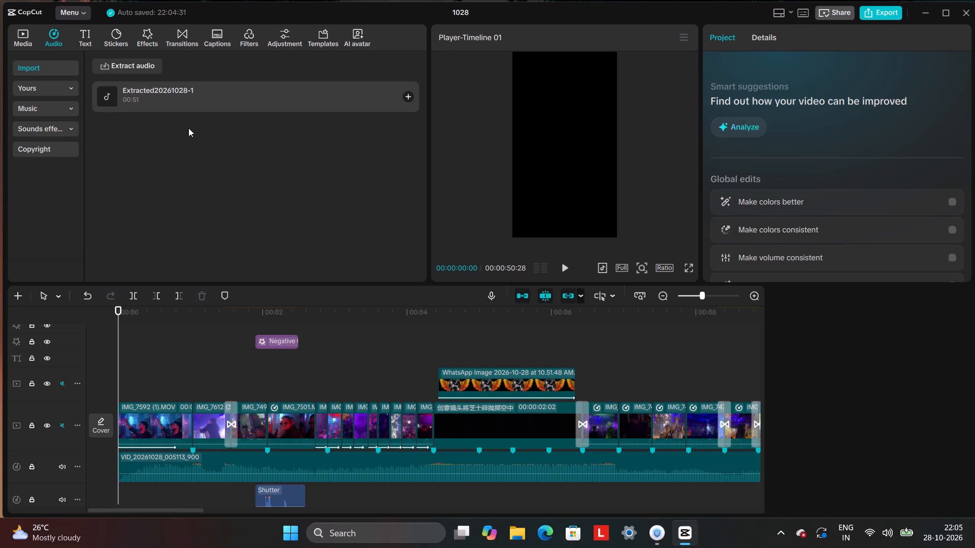
Extract the audio from the video VID_20261028_005113_900 in the Downloads folder into the audio library.
left_click(147, 63)
scroll(243, 116, "down", 12)
scroll(243, 117, "down", 14)
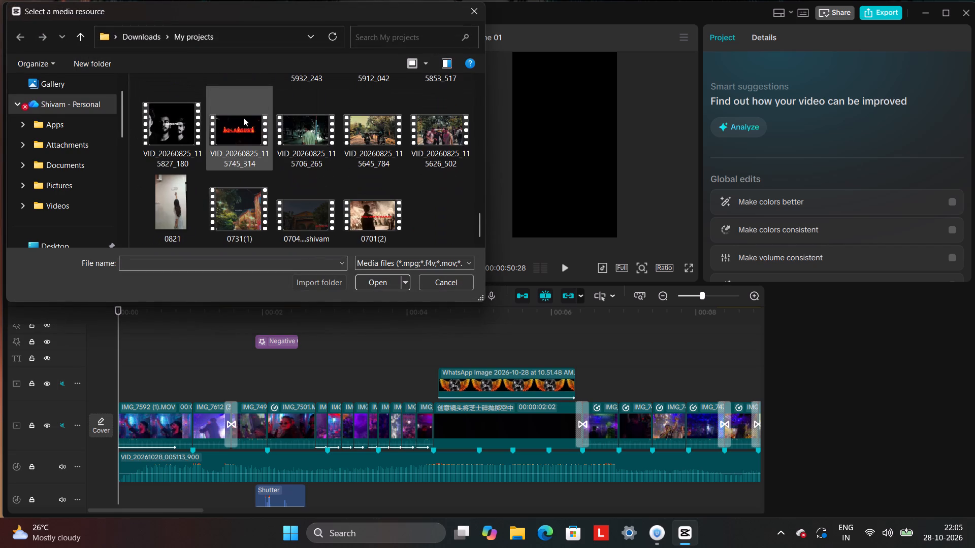
scroll(243, 117, "down", 14)
scroll(243, 118, "up", 12)
scroll(244, 117, "up", 12)
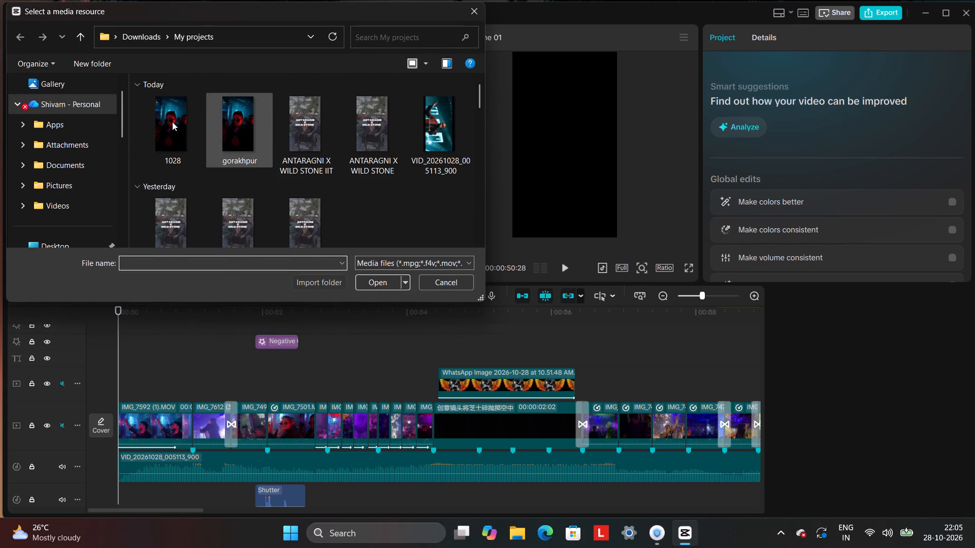
scroll(10, 151, "down", 1)
left_click(61, 215)
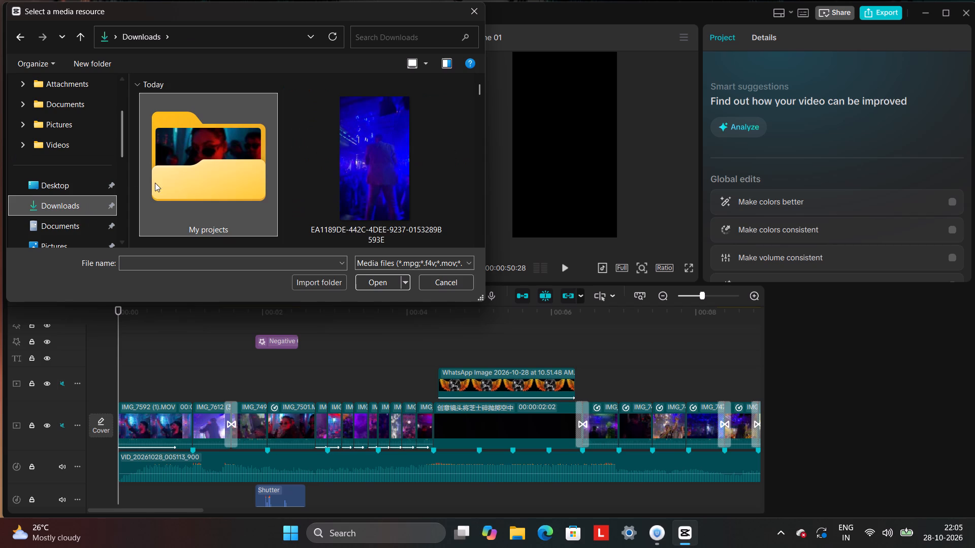
scroll(187, 180, "down", 5)
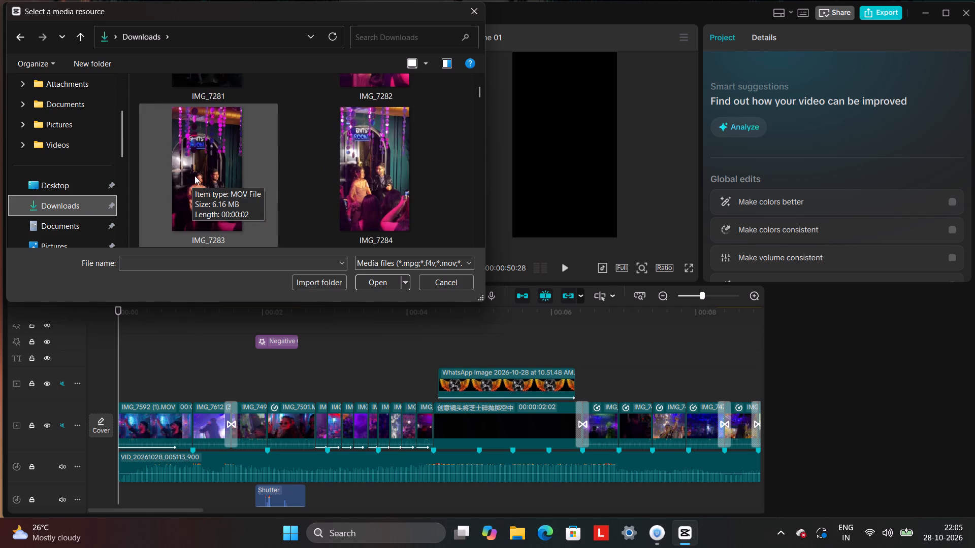
scroll(194, 176, "down", 20)
scroll(194, 176, "down", 10)
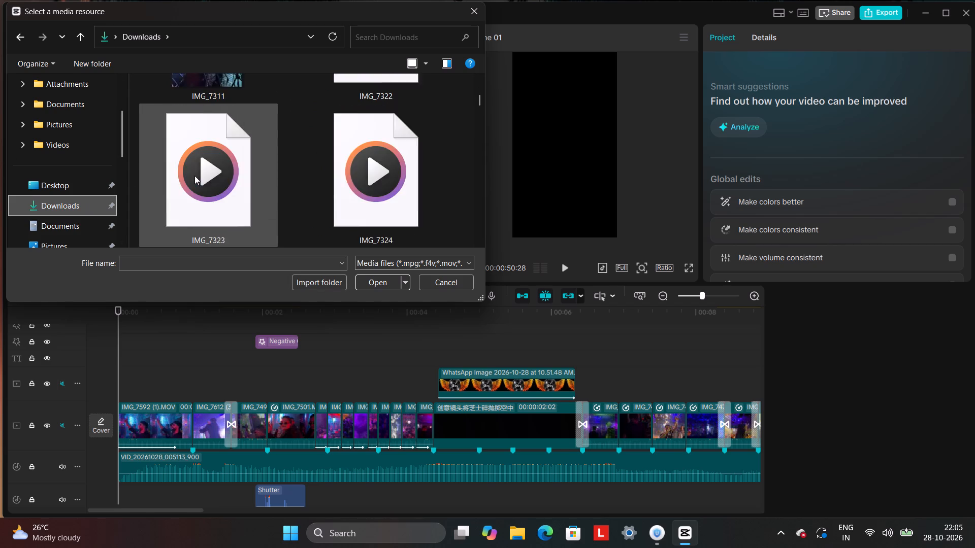
scroll(194, 176, "down", 14)
scroll(194, 176, "down", 20)
scroll(194, 176, "down", 14)
scroll(195, 176, "down", 10)
scroll(195, 176, "down", 12)
scroll(197, 176, "down", 14)
scroll(197, 176, "down", 12)
scroll(197, 176, "down", 10)
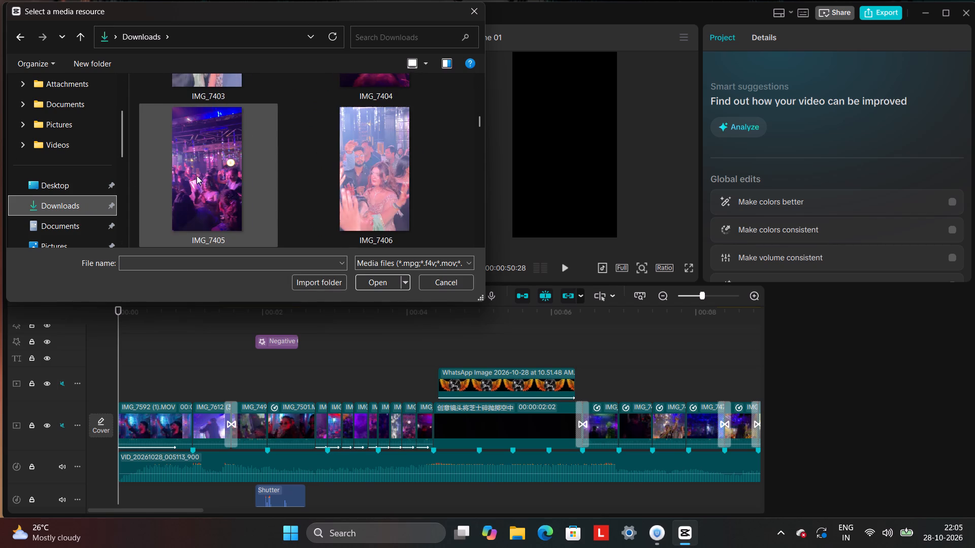
scroll(197, 176, "down", 15)
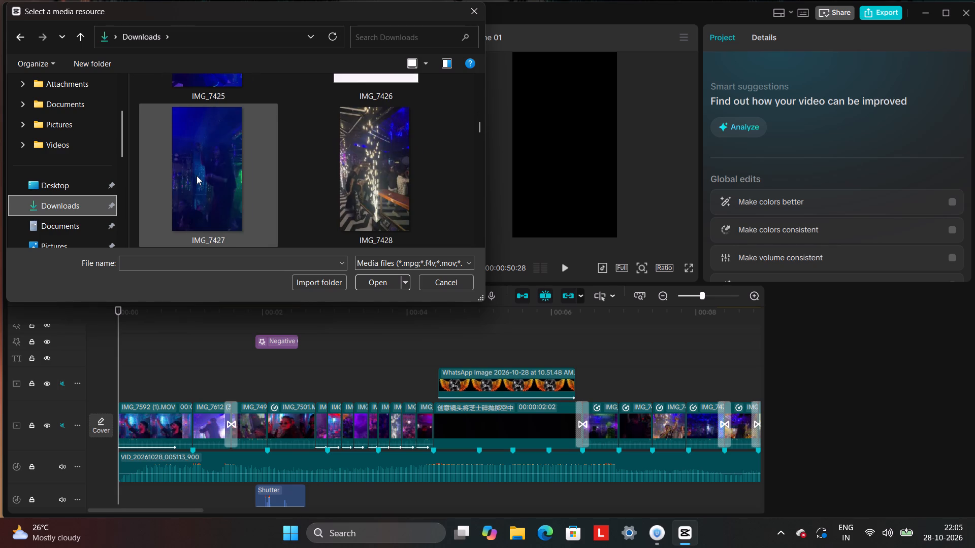
scroll(197, 176, "down", 13)
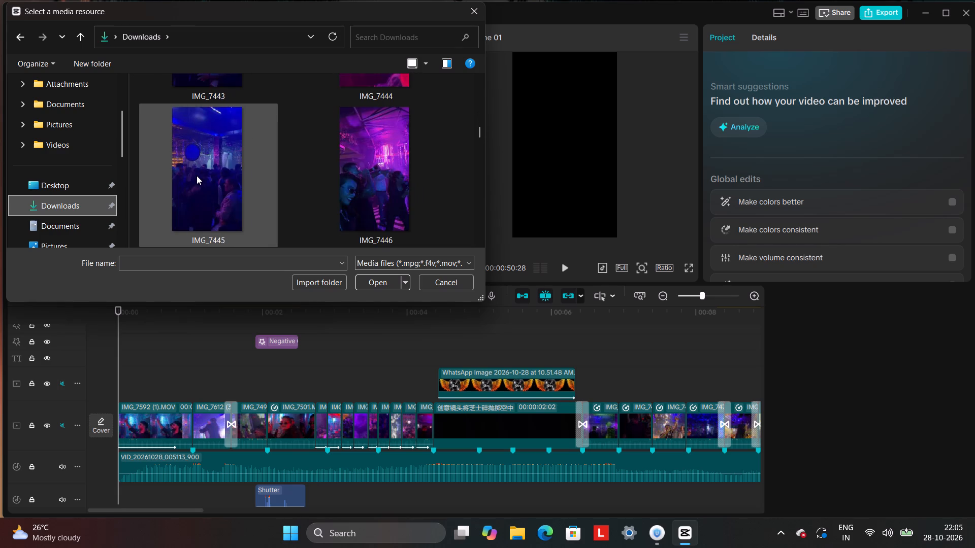
scroll(197, 176, "down", 14)
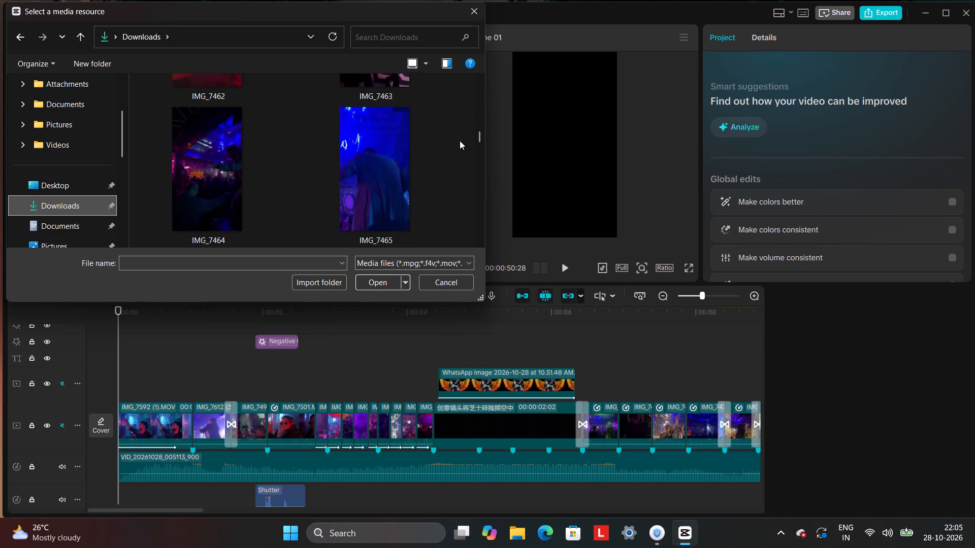
left_click_drag(476, 138, 475, 160)
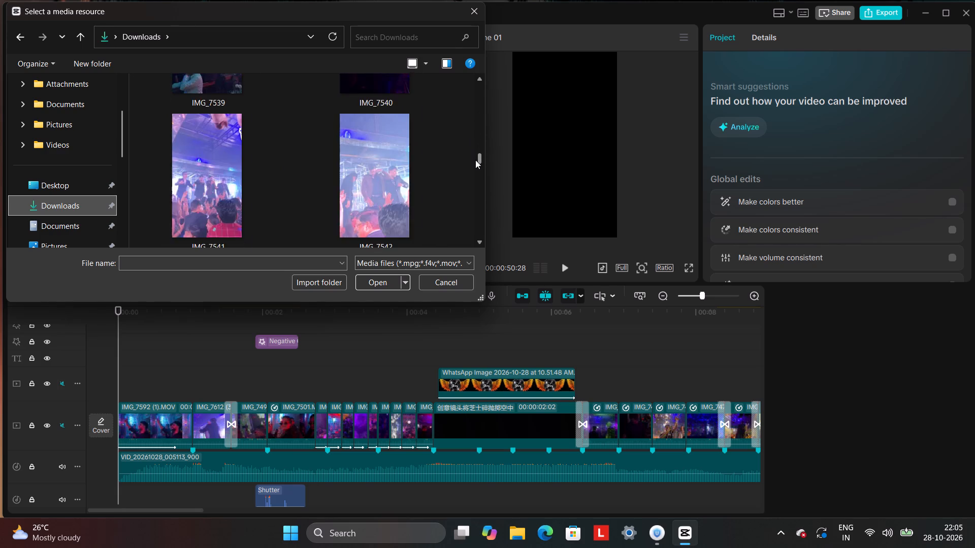
left_click_drag(475, 160, 474, 181)
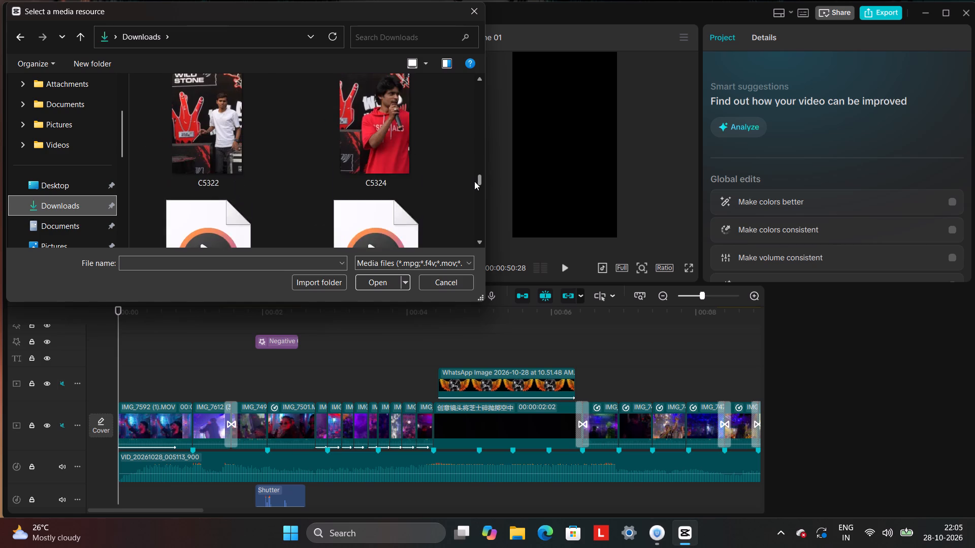
left_click_drag(474, 181, 474, 176)
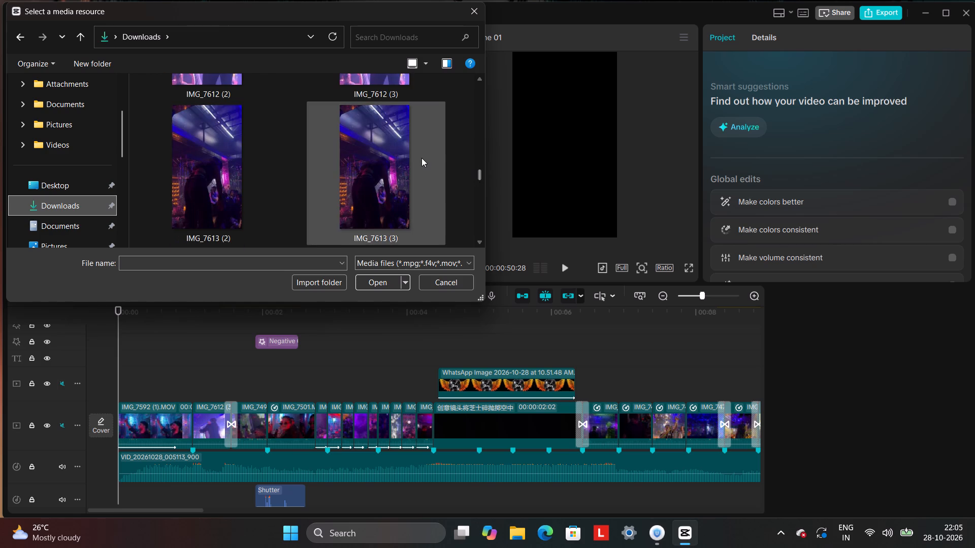
scroll(418, 154, "down", 6)
scroll(418, 154, "up", 2)
scroll(376, 159, "down", 1)
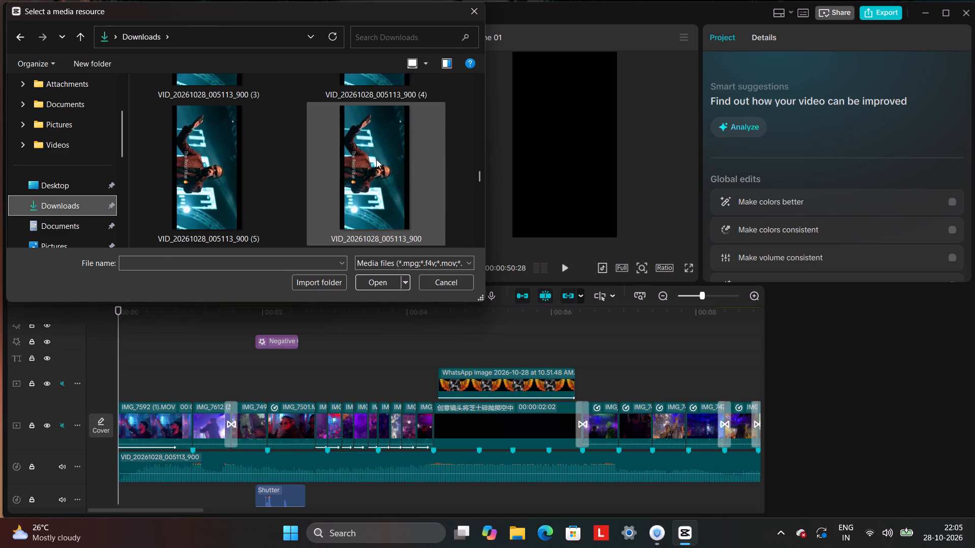
left_click(374, 163)
scroll(372, 236, "down", 2)
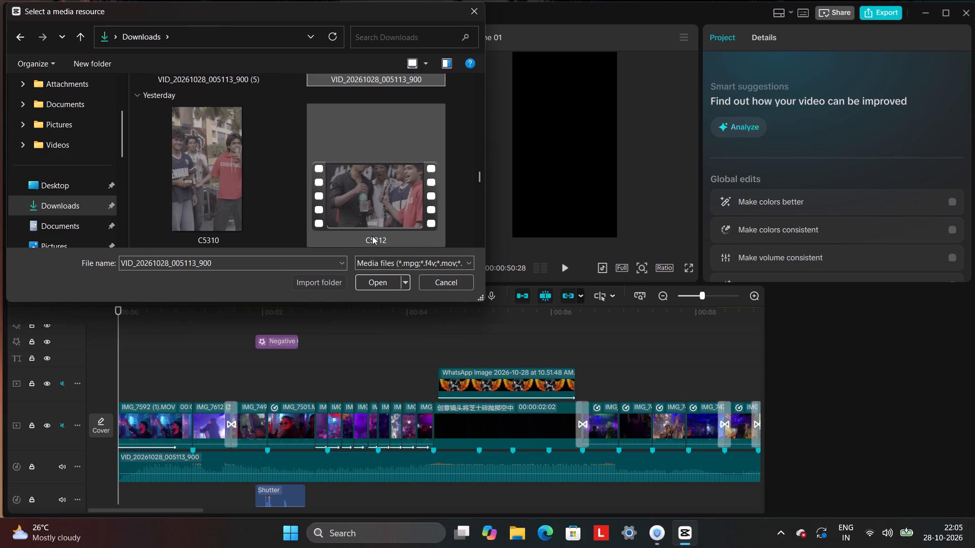
left_click(375, 282)
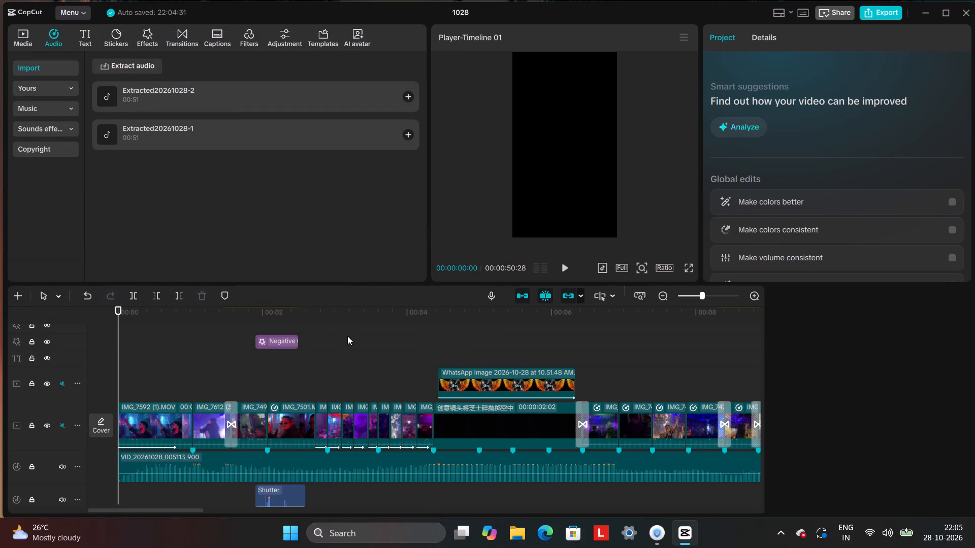
Switch to File Explorer, preview VID_20261028_005113_900 from the Downloads folder in Media Player, and close both windows.
left_click(526, 536)
left_click(207, 404)
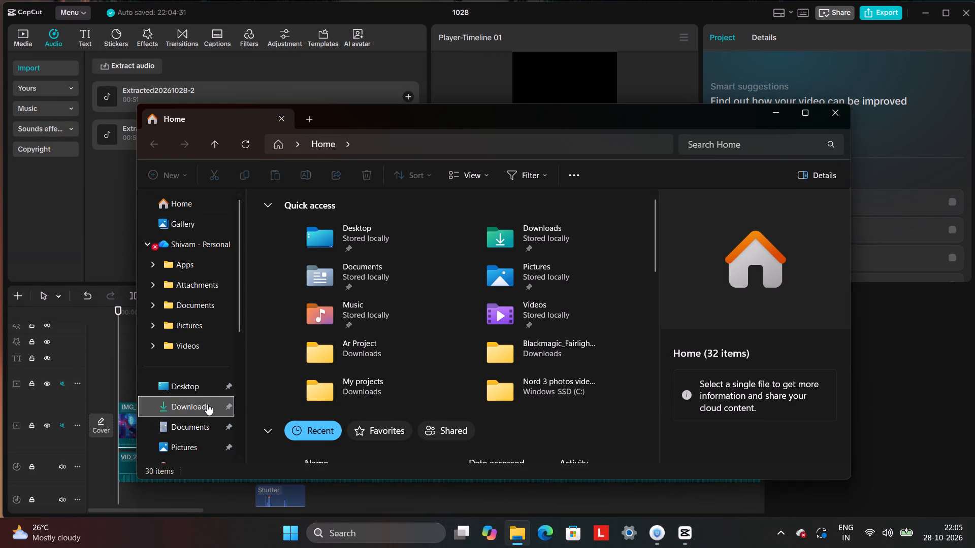
scroll(323, 343, "down", 7)
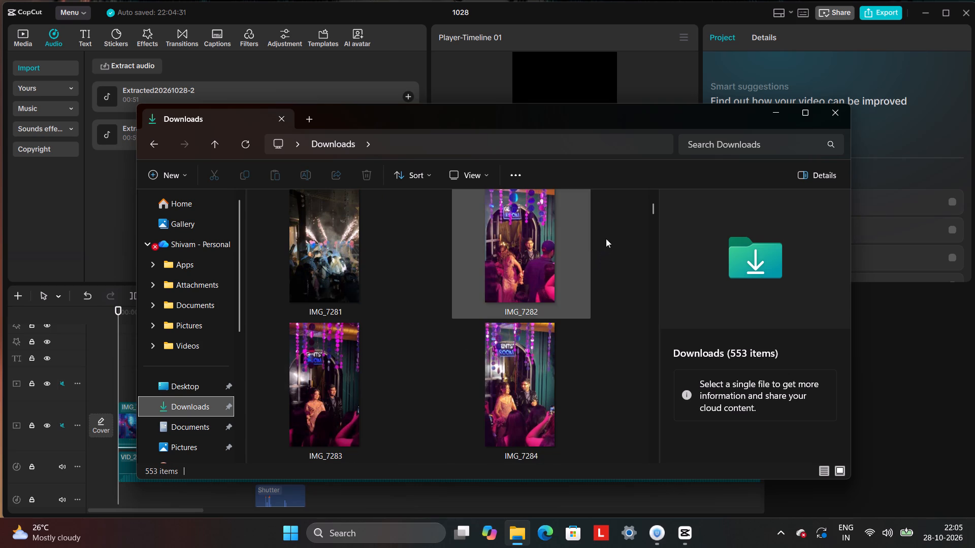
left_click_drag(659, 212, 651, 247)
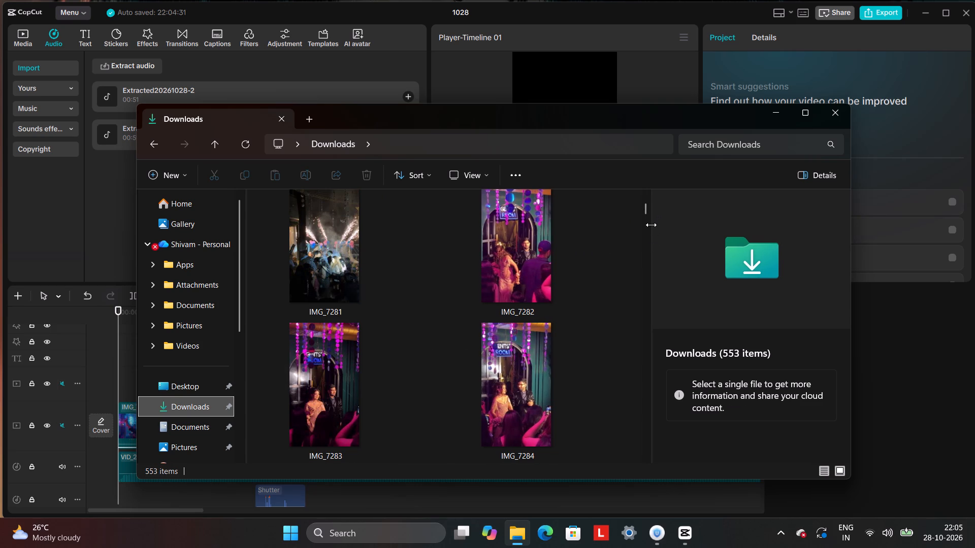
left_click_drag(642, 212, 642, 220)
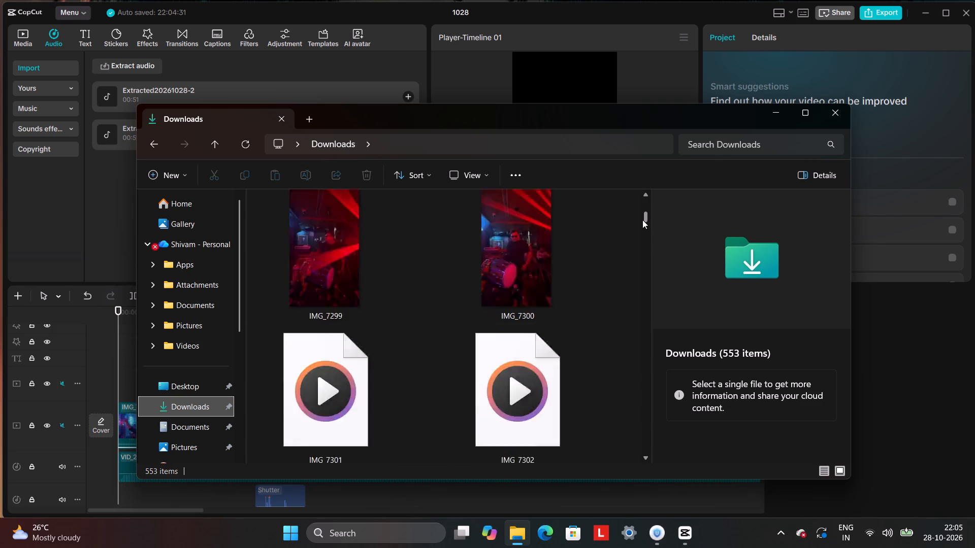
left_click_drag(642, 220, 630, 312)
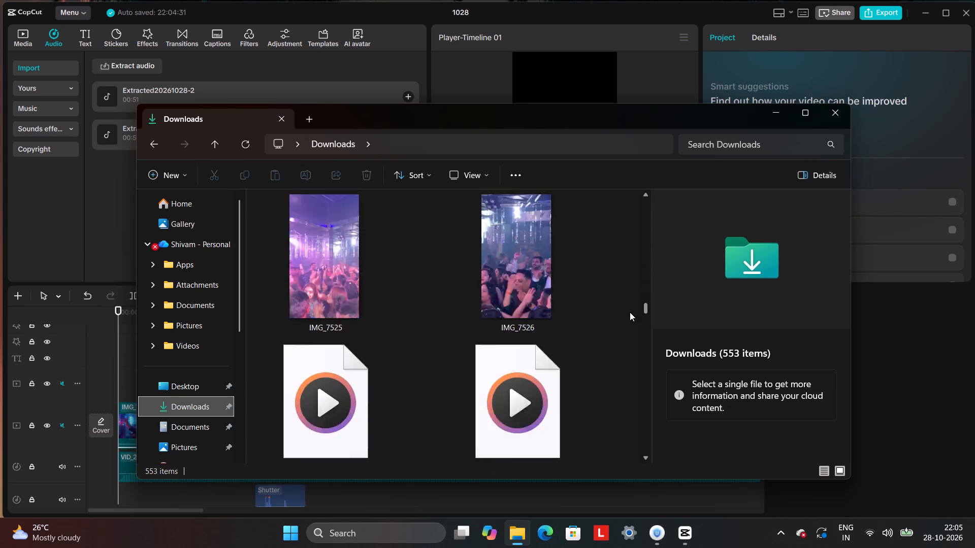
left_click_drag(630, 312, 627, 341)
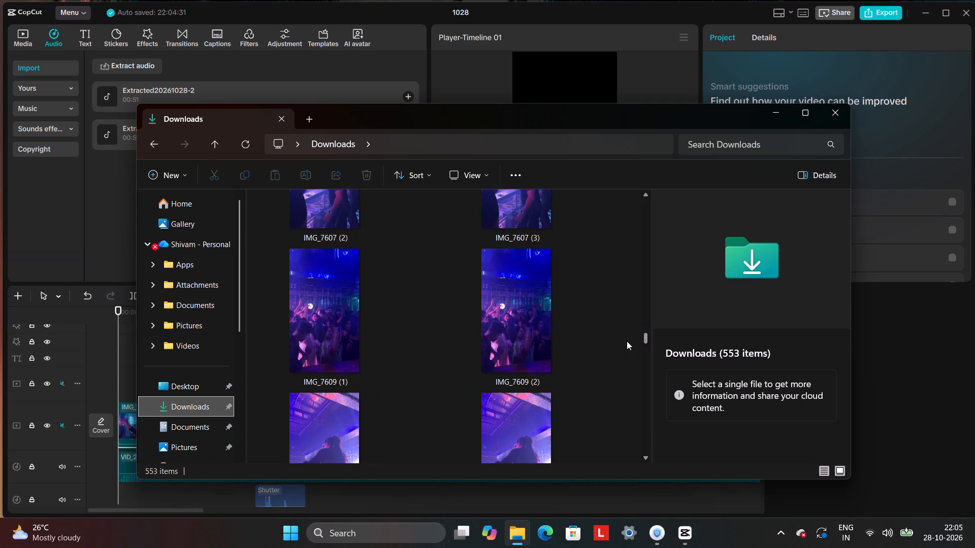
left_click_drag(627, 341, 627, 345)
double_click(561, 355)
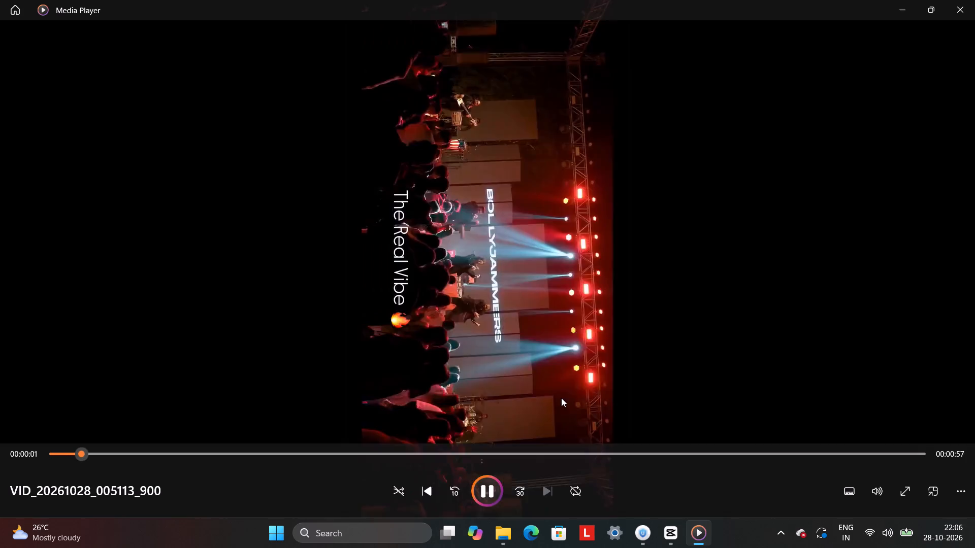
left_click(955, 15)
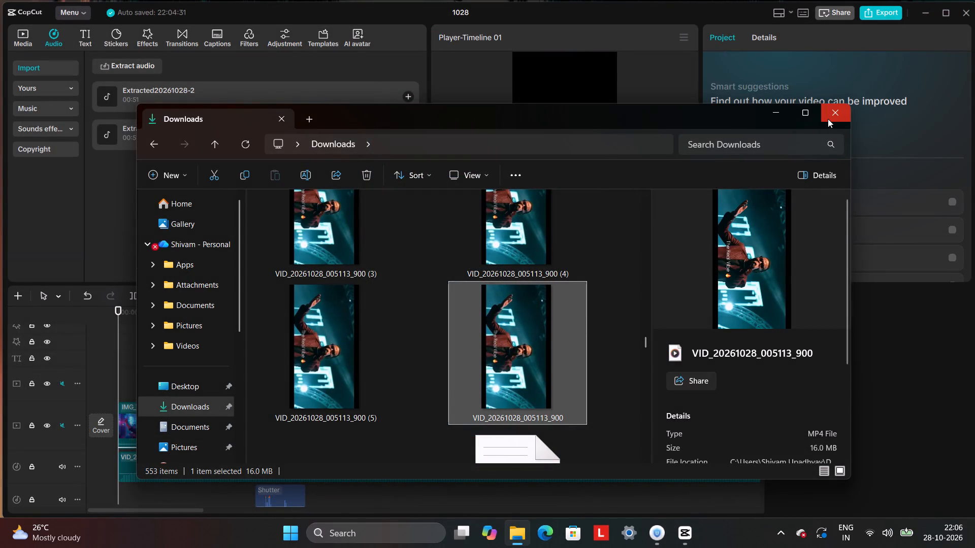
left_click(828, 119)
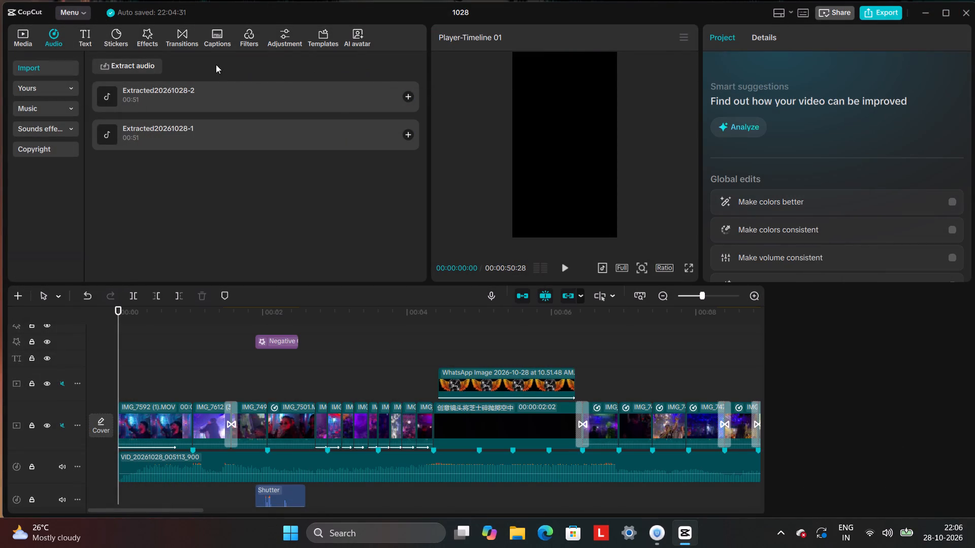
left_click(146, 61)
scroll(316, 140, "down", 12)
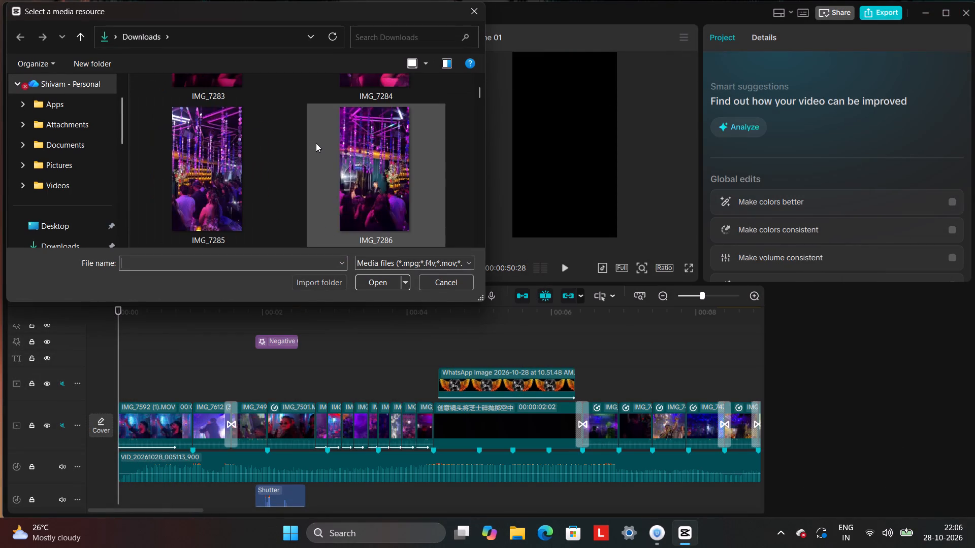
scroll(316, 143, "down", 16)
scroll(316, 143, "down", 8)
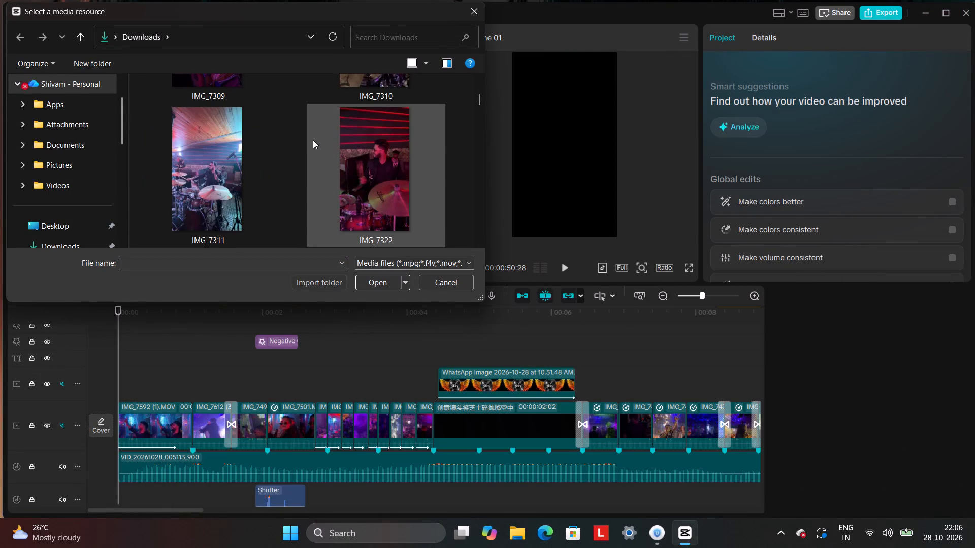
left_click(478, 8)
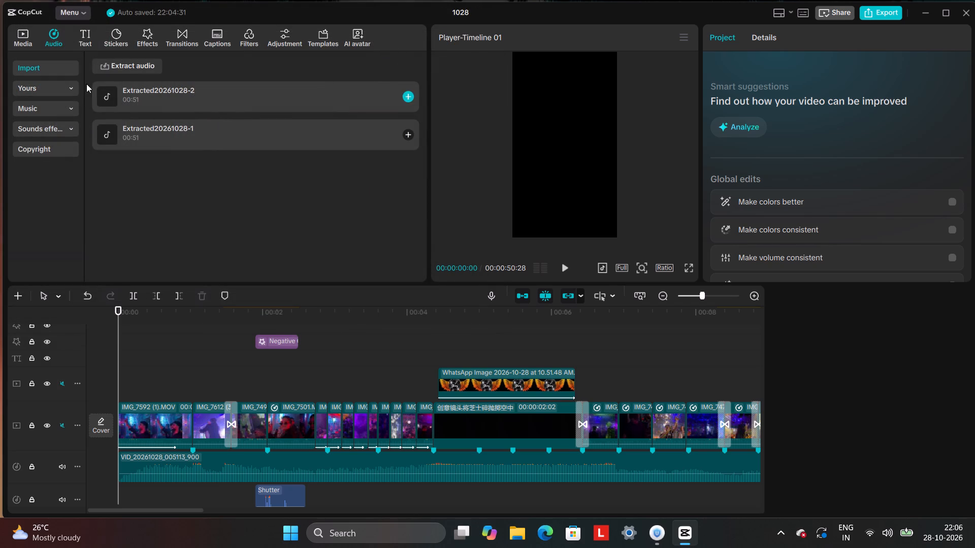
Import the video VID_20261028_005113_900 from the Downloads folder into the project's media library.
left_click(27, 38)
scroll(161, 155, "down", 5)
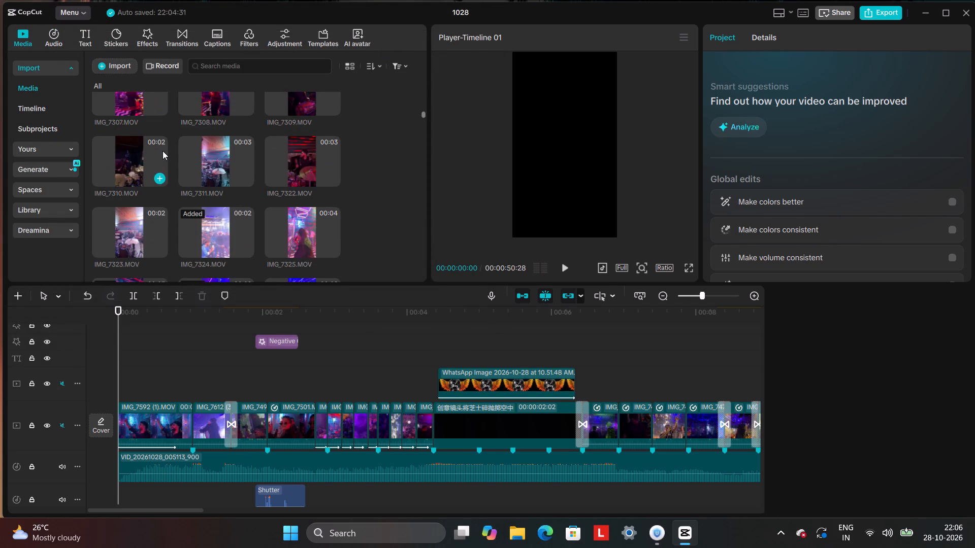
scroll(162, 151, "down", 3)
scroll(204, 144, "down", 10)
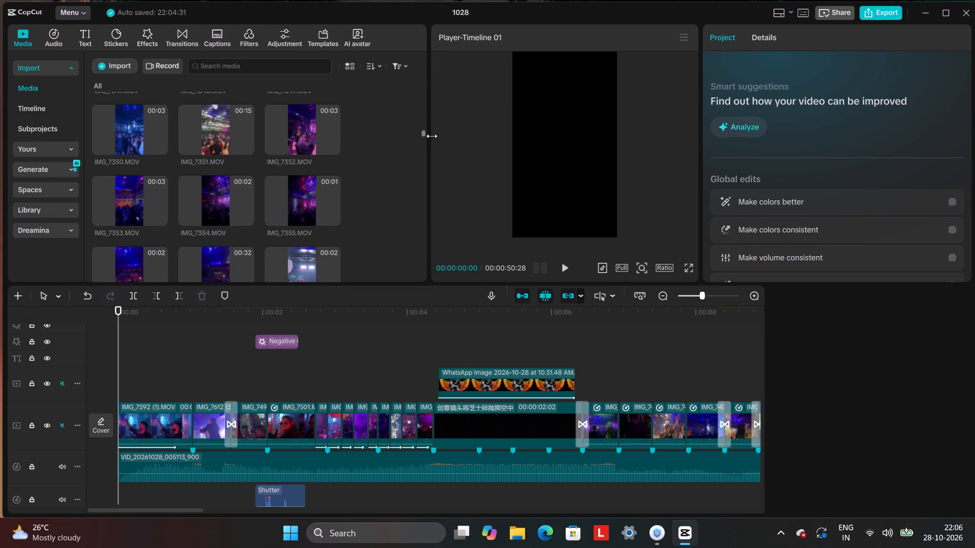
left_click_drag(428, 138, 421, 167)
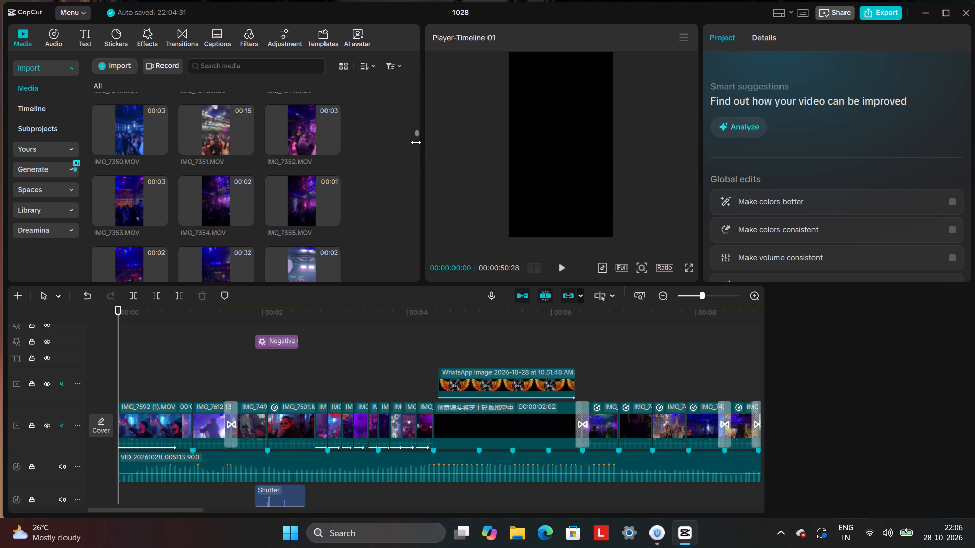
left_click_drag(416, 141, 413, 306)
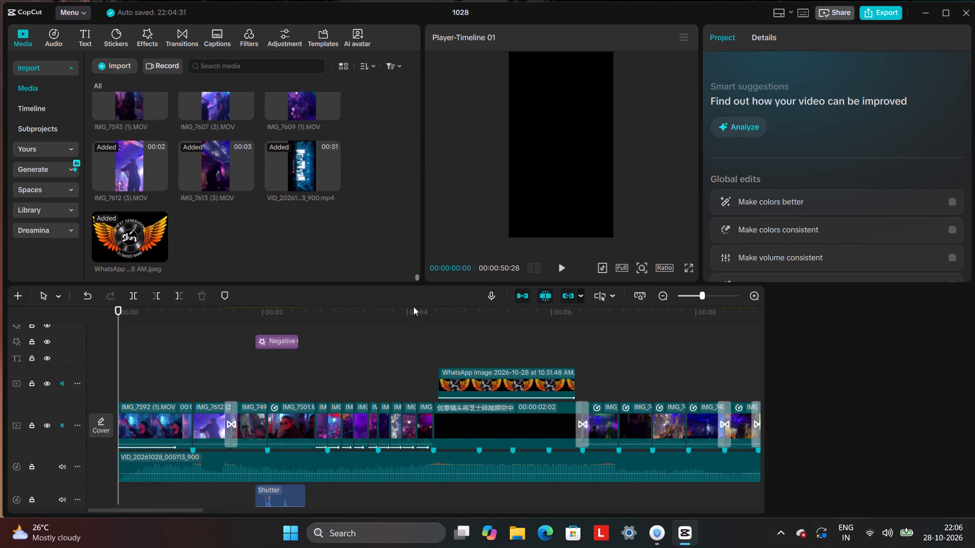
left_click_drag(413, 306, 415, 309)
left_click(97, 66)
left_click(119, 87)
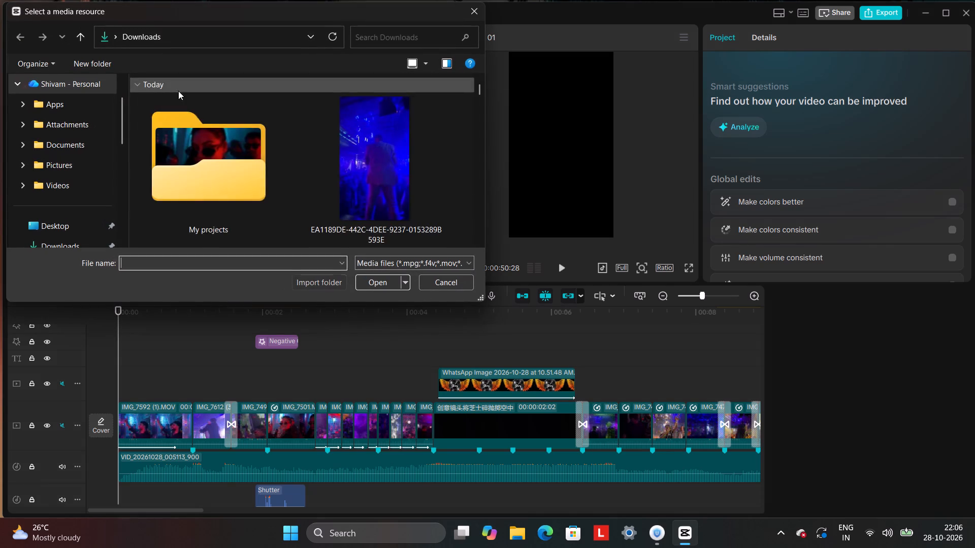
left_click_drag(477, 97, 470, 148)
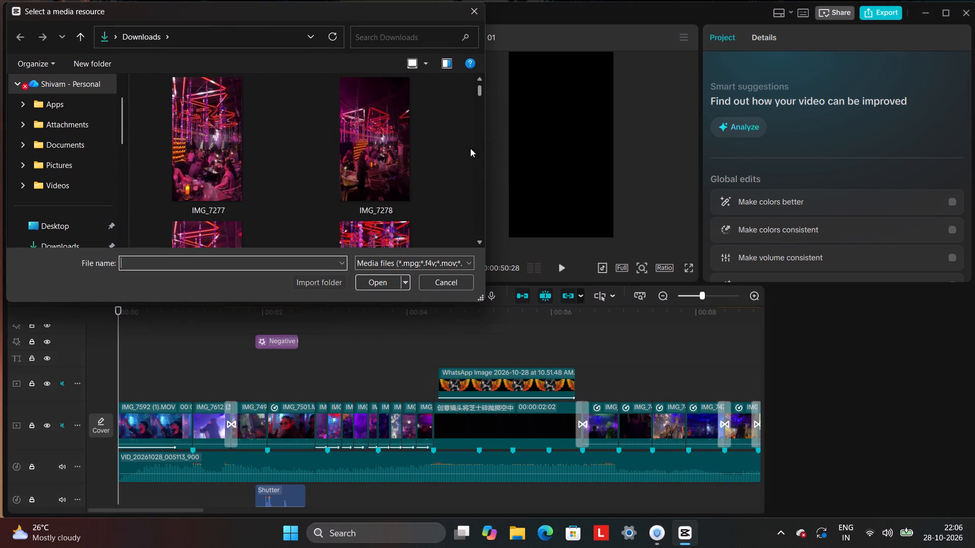
left_click_drag(470, 148, 475, 181)
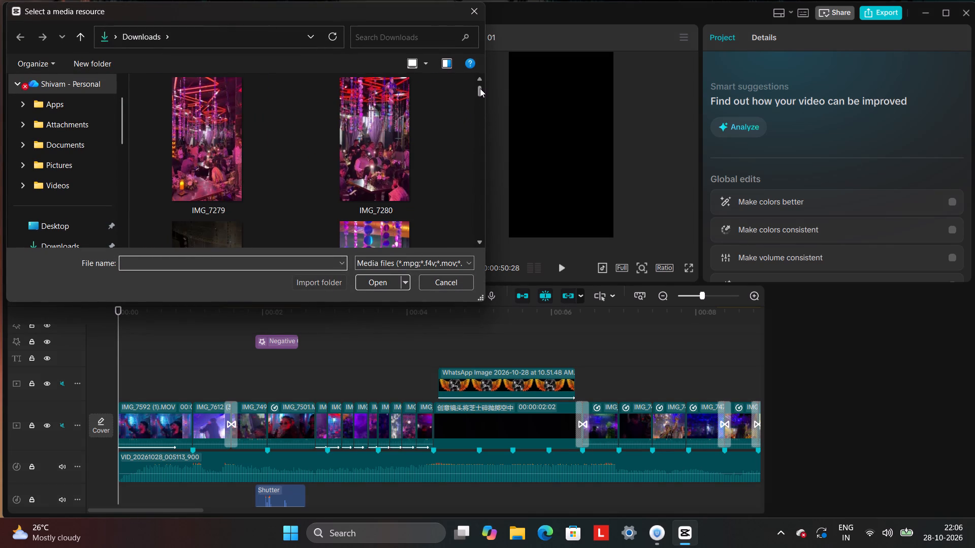
left_click_drag(480, 88, 473, 168)
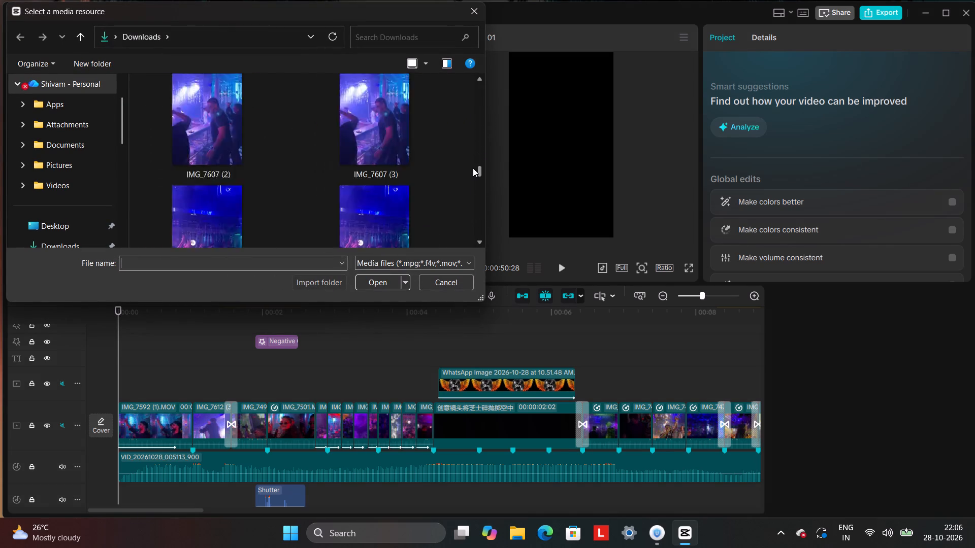
left_click_drag(473, 168, 473, 173)
scroll(341, 142, "up", 2)
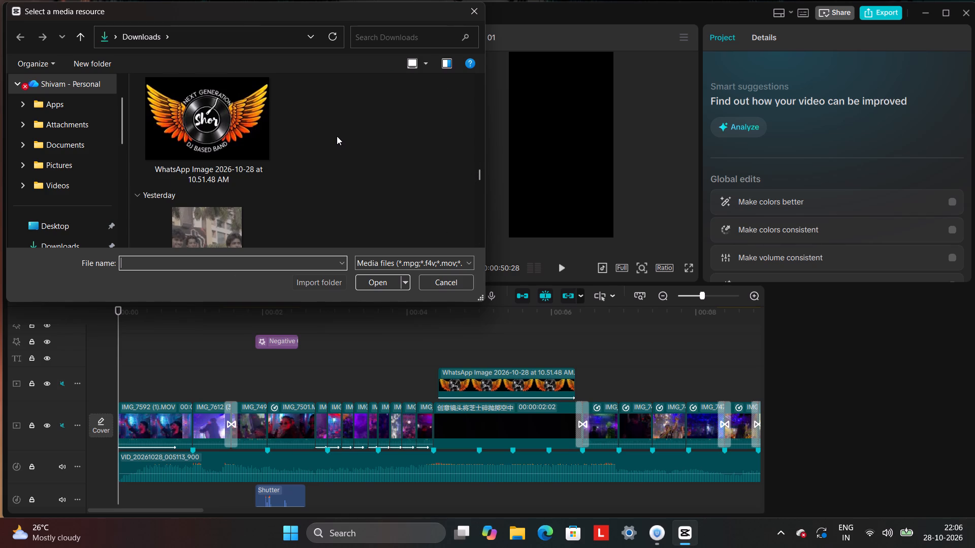
scroll(337, 136, "up", 1)
left_click(351, 132)
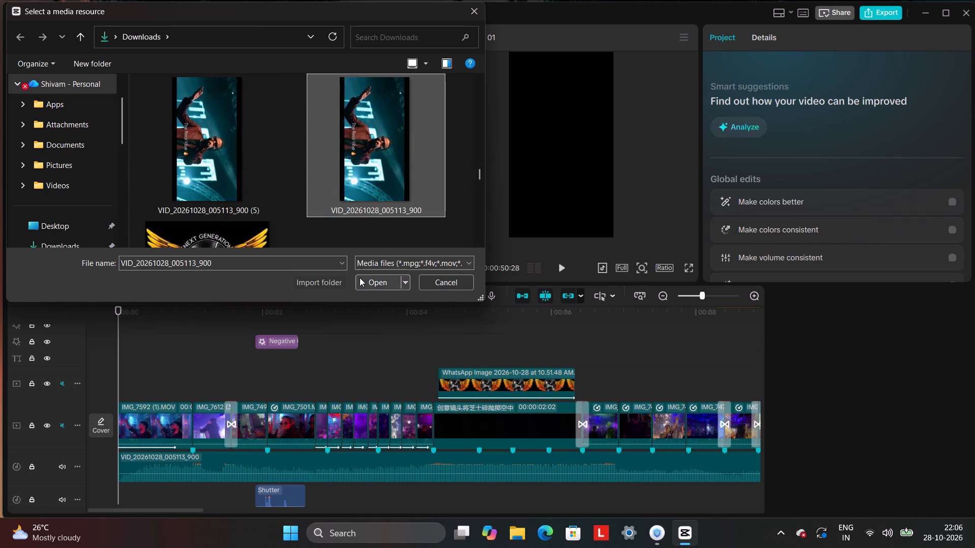
left_click(360, 278)
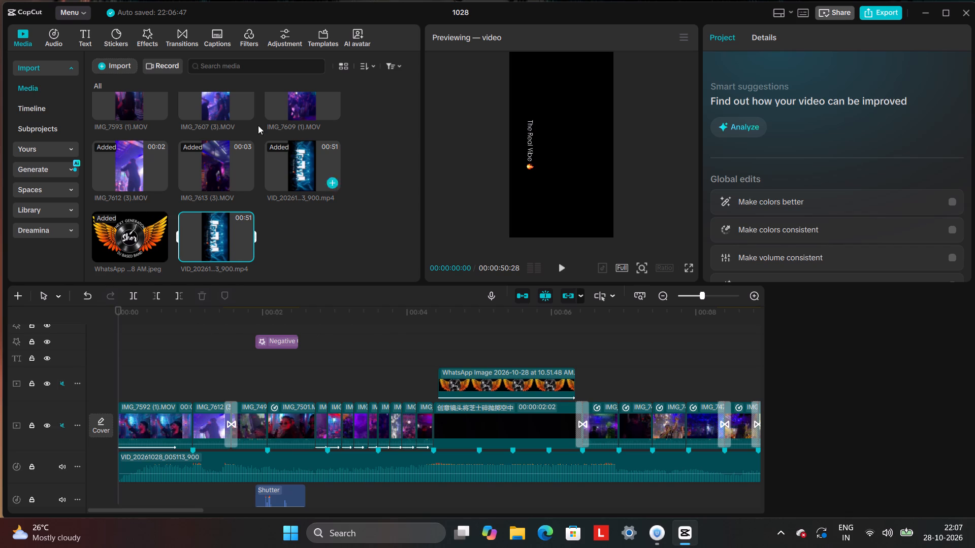
Extract the audio from the video VID_20261028_005113_900 (5) in the Downloads folder into the audio library.
left_click(39, 35)
left_click(58, 41)
left_click(112, 65)
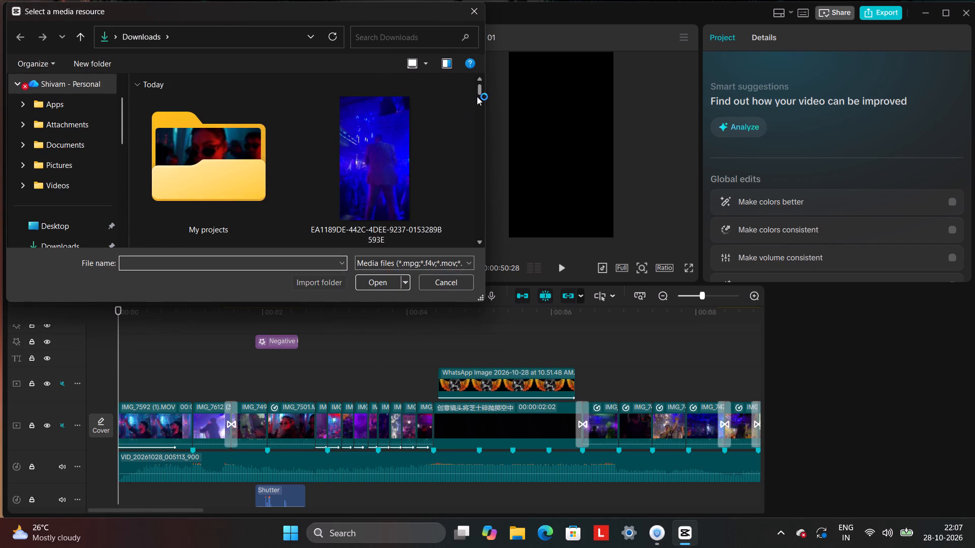
left_click_drag(477, 96, 487, 169)
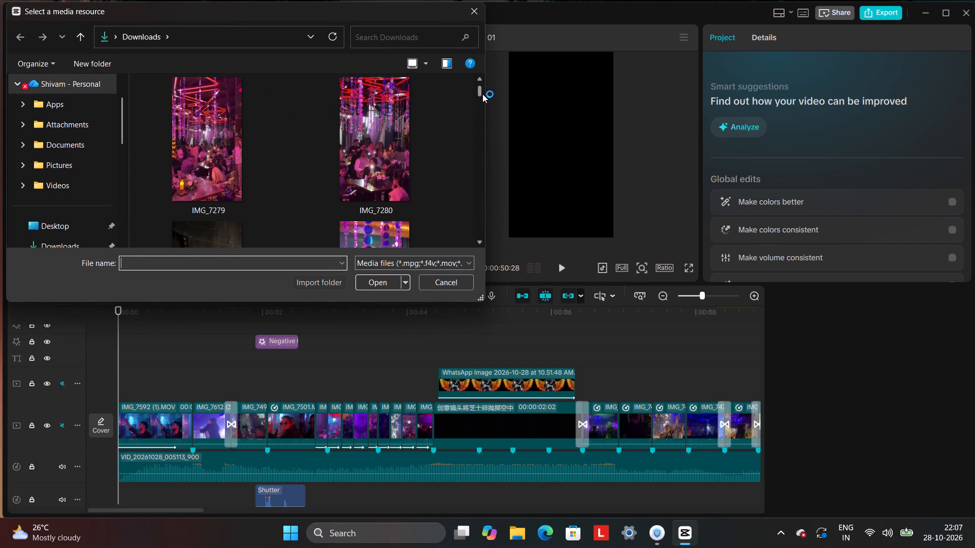
left_click_drag(479, 90, 485, 168)
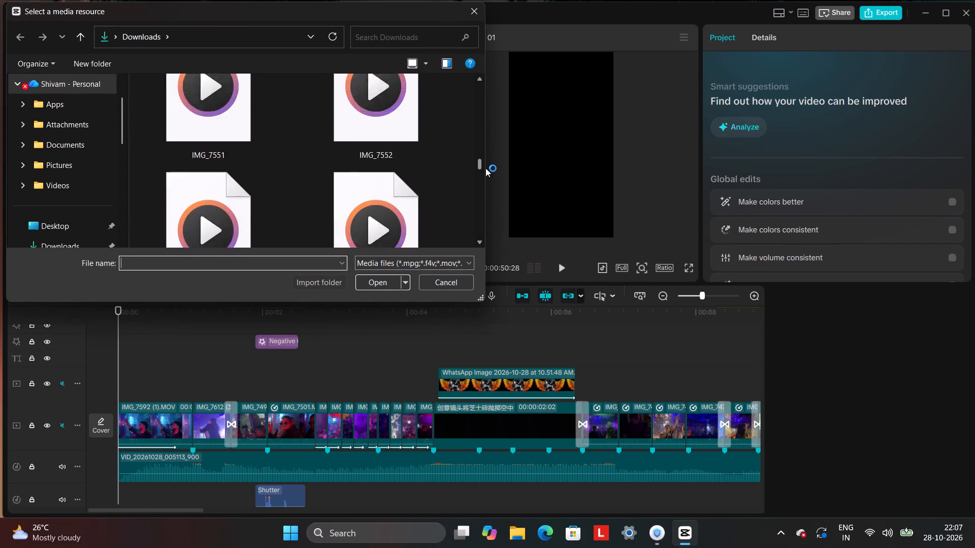
left_click_drag(485, 168, 485, 159)
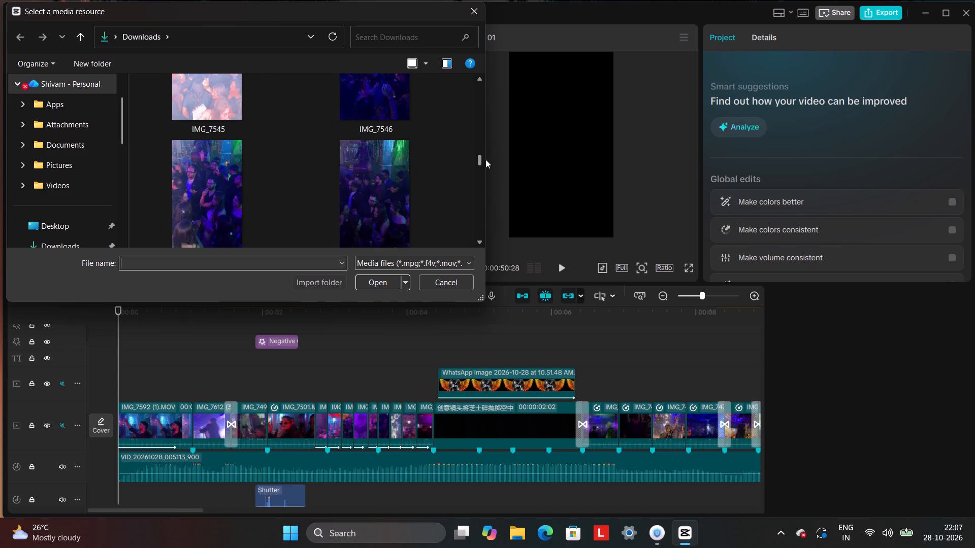
left_click_drag(485, 159, 487, 178)
scroll(397, 173, "up", 3)
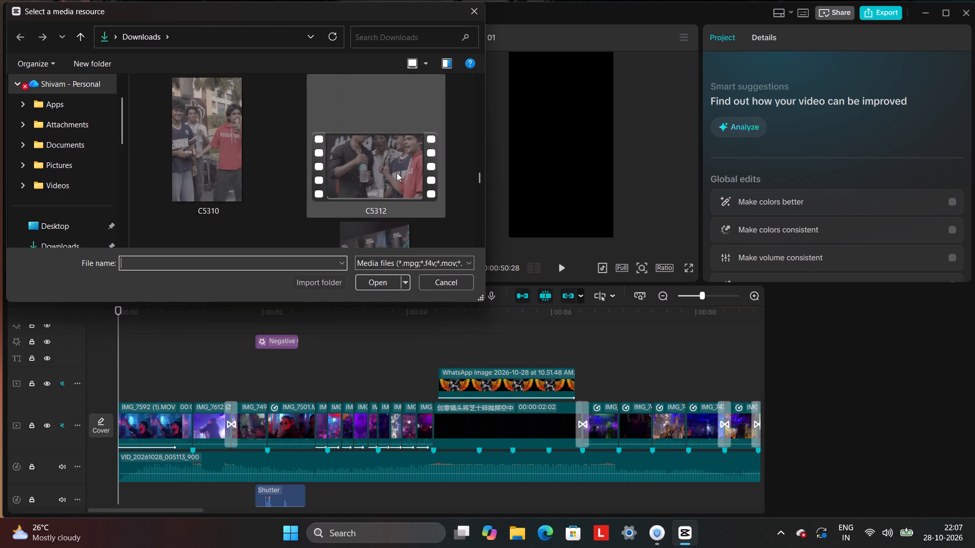
scroll(397, 173, "up", 2)
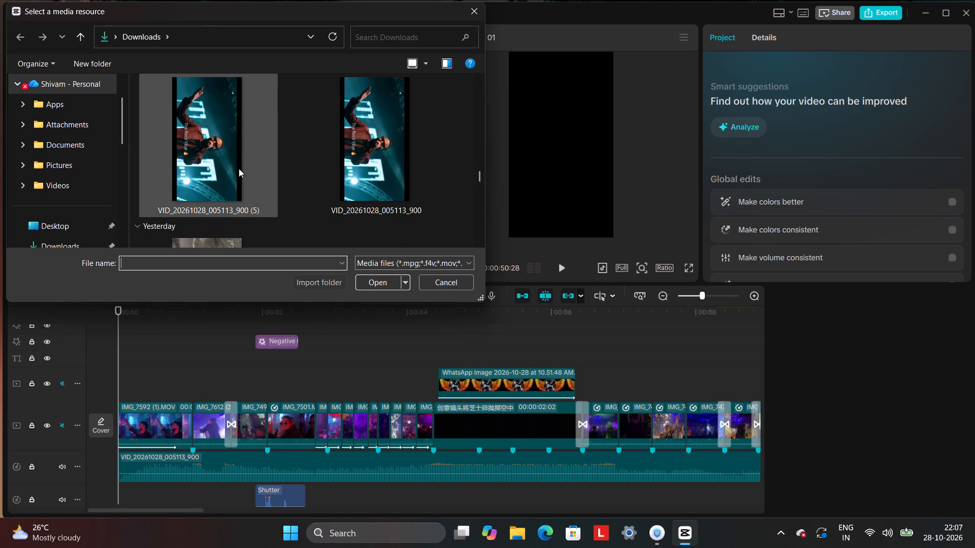
left_click(239, 168)
left_click(356, 281)
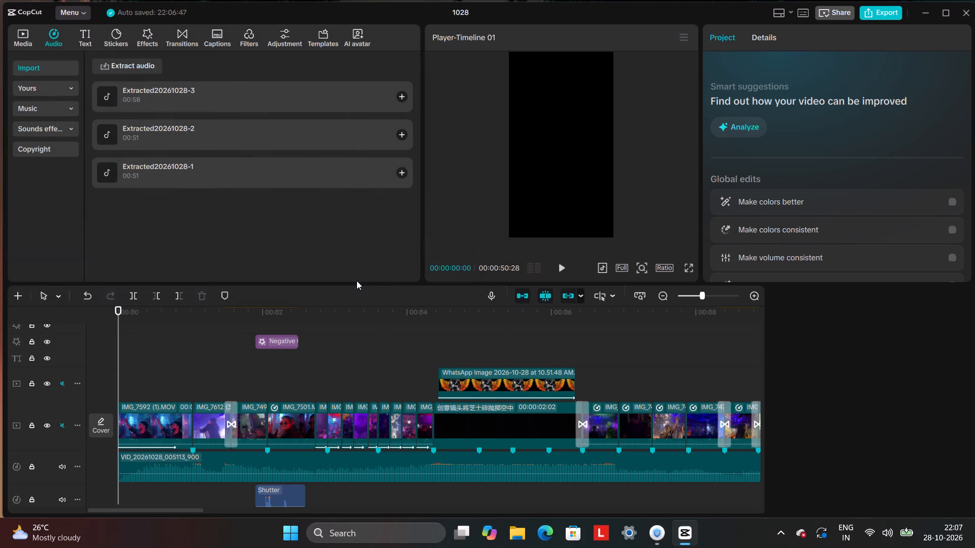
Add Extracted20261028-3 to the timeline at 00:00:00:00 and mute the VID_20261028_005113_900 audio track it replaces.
left_click(399, 94)
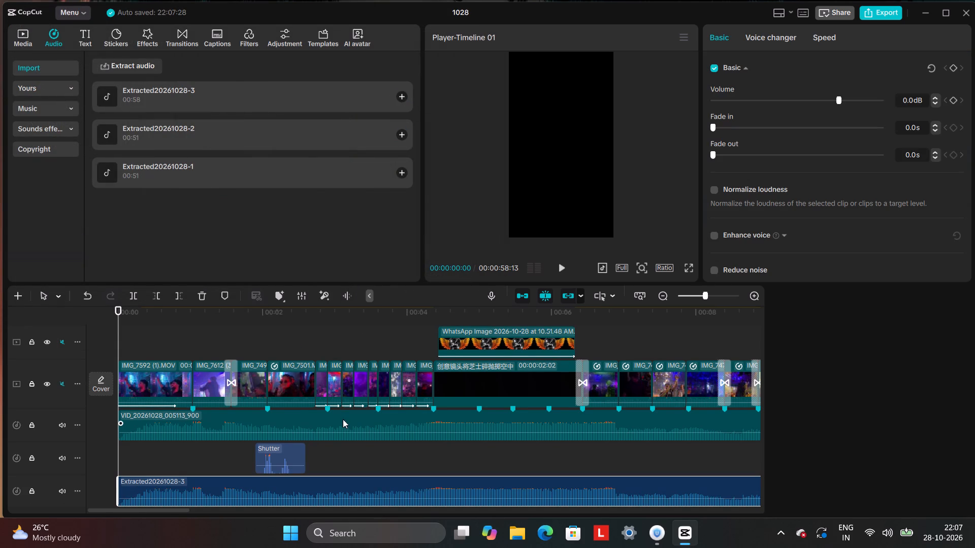
left_click(66, 427)
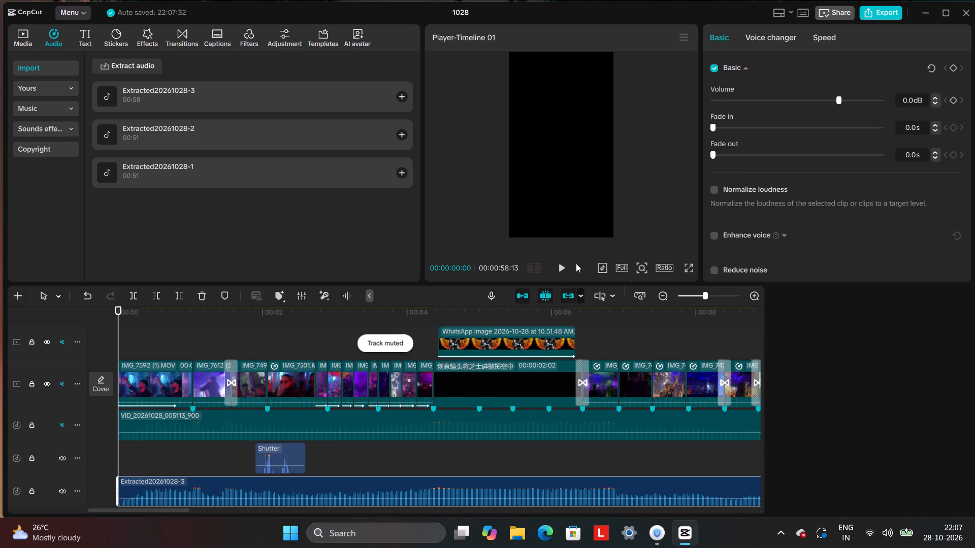
Play the edit from 00:00:00:00 to check the new soundtrack against the cuts.
left_click(560, 268)
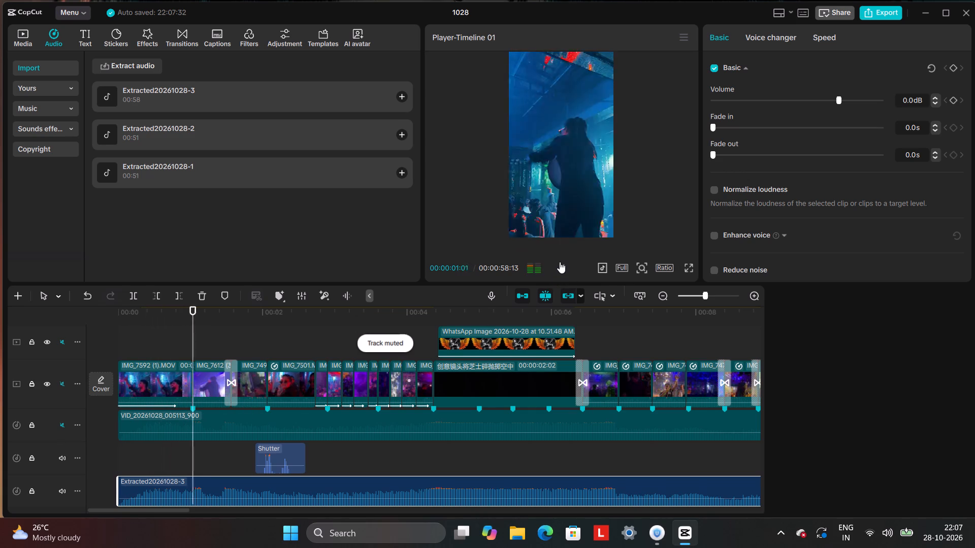
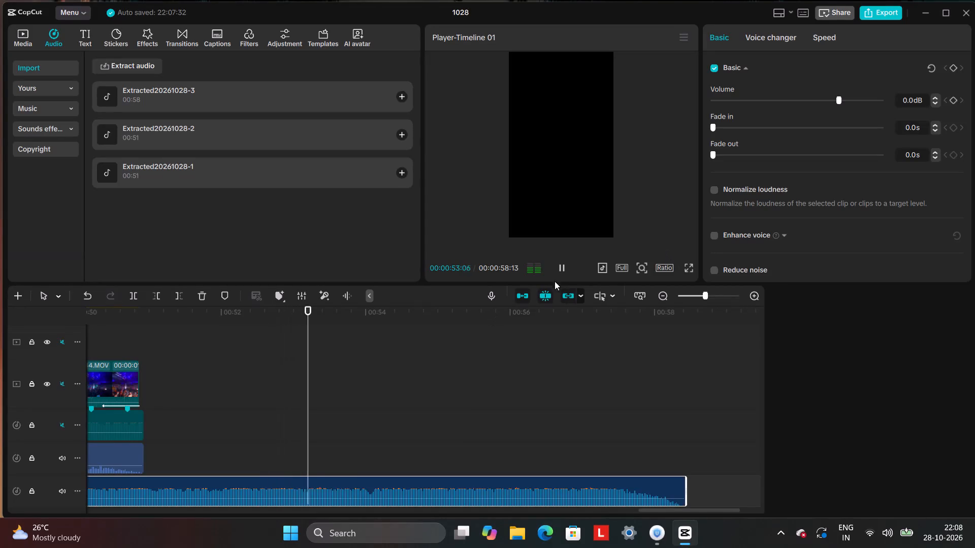
Stop playback and delete the muted VID_20261028_005113_900 audio clip from the timeline.
left_click(566, 272)
left_click_drag(353, 372, 169, 430)
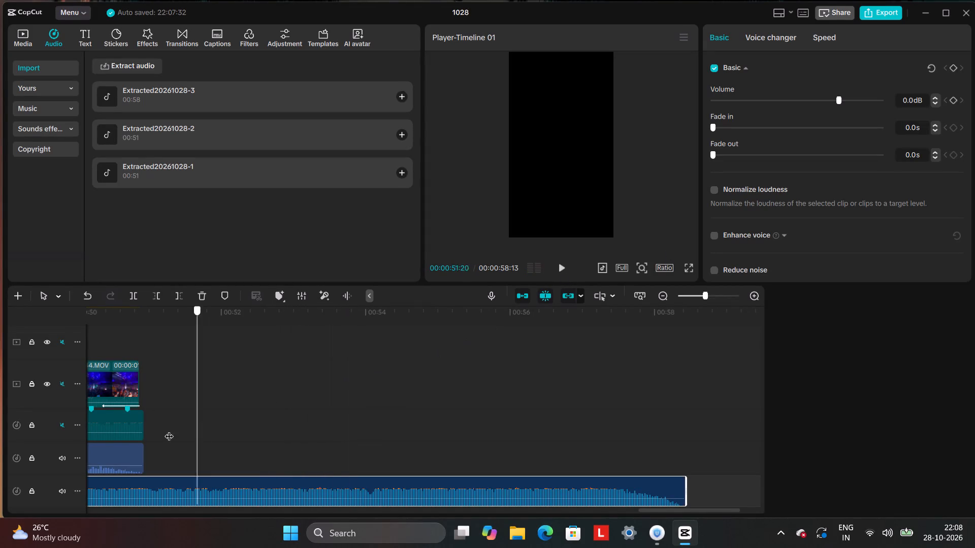
left_click_drag(169, 430, 63, 458)
left_click(179, 432)
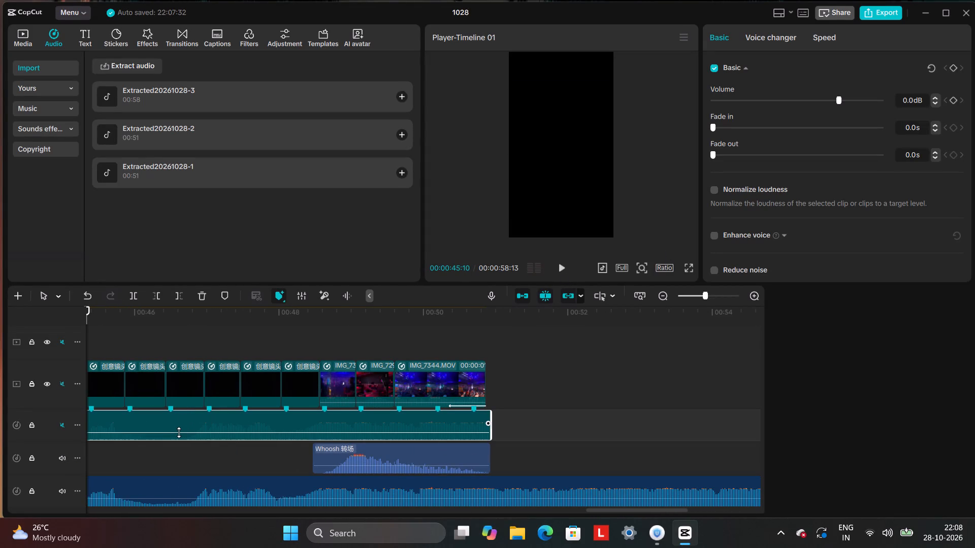
right_click(179, 432)
left_click(222, 284)
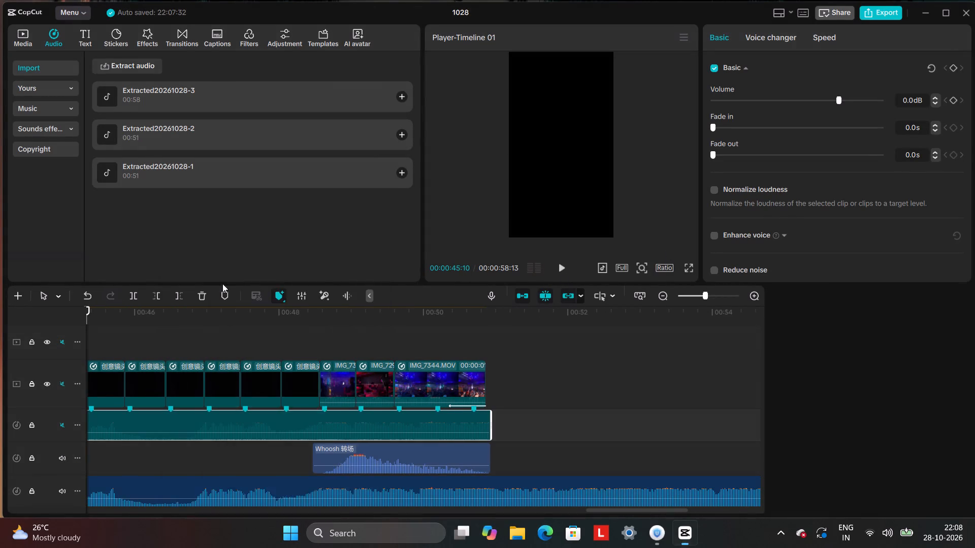
left_click(230, 344)
Scrub through the later part of the edit to examine where the video clips end relative to the new soundtrack.
left_click_drag(230, 344, 101, 412)
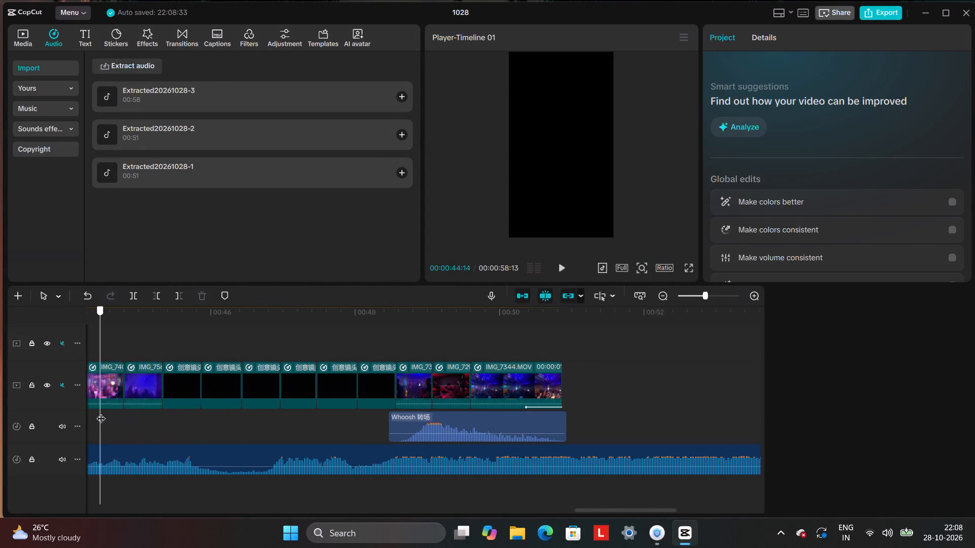
left_click_drag(101, 412, 67, 475)
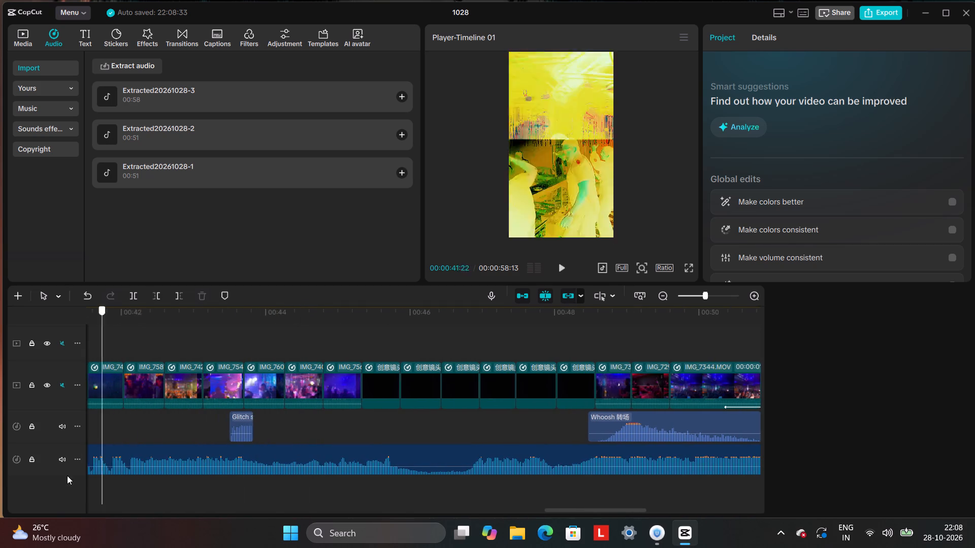
left_click_drag(67, 475, 549, 468)
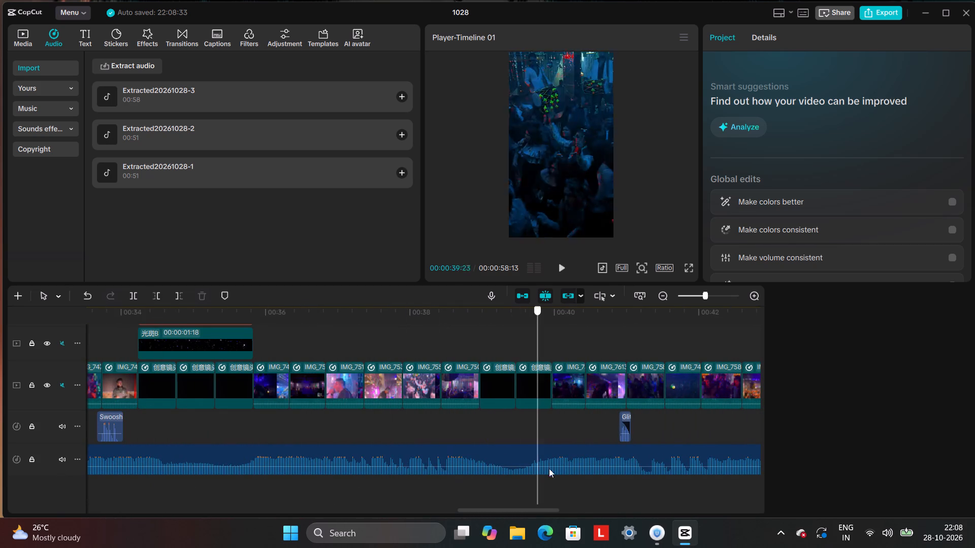
left_click_drag(549, 468, 105, 513)
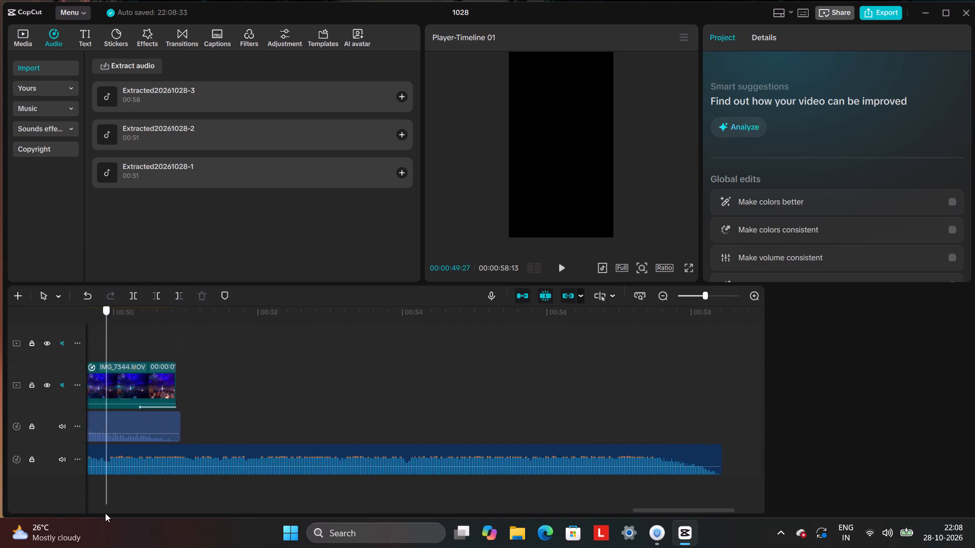
left_click_drag(105, 513, 224, 501)
left_click(239, 399)
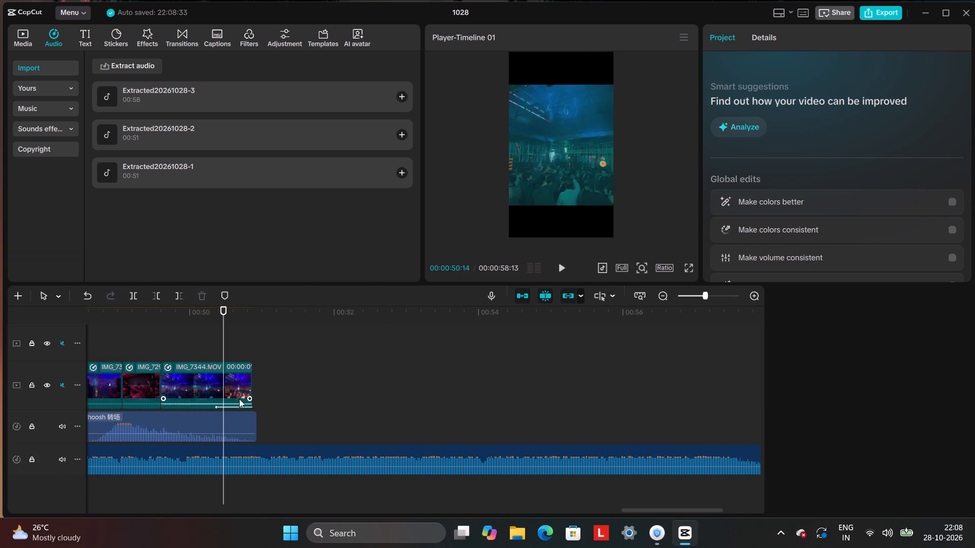
right_click(239, 399)
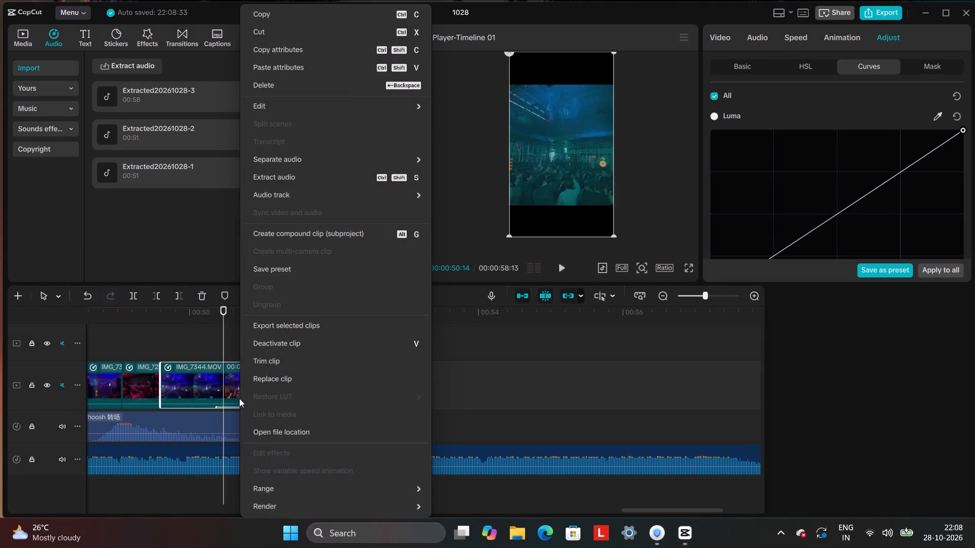
left_click(490, 371)
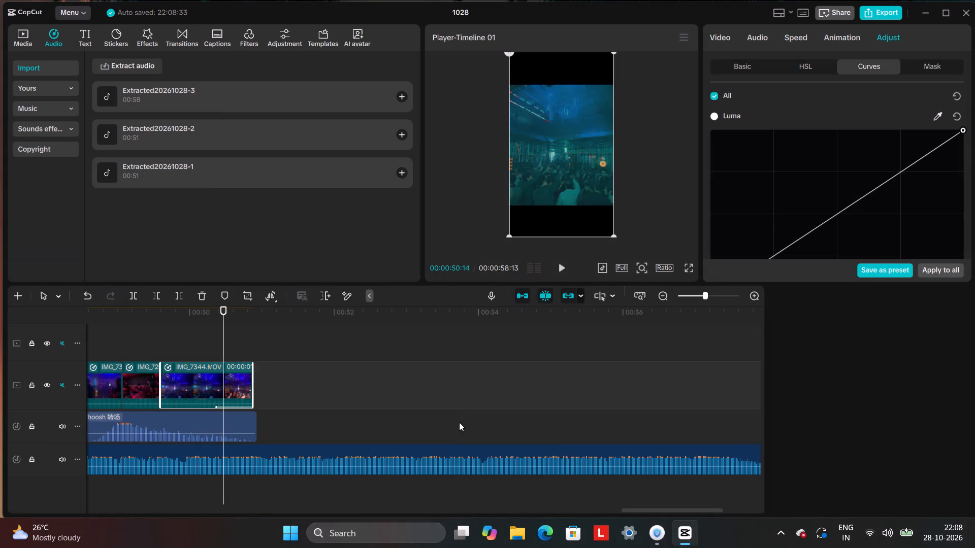
Auto-mark the beats of the new soundtrack using Beats 2.
left_click(434, 460)
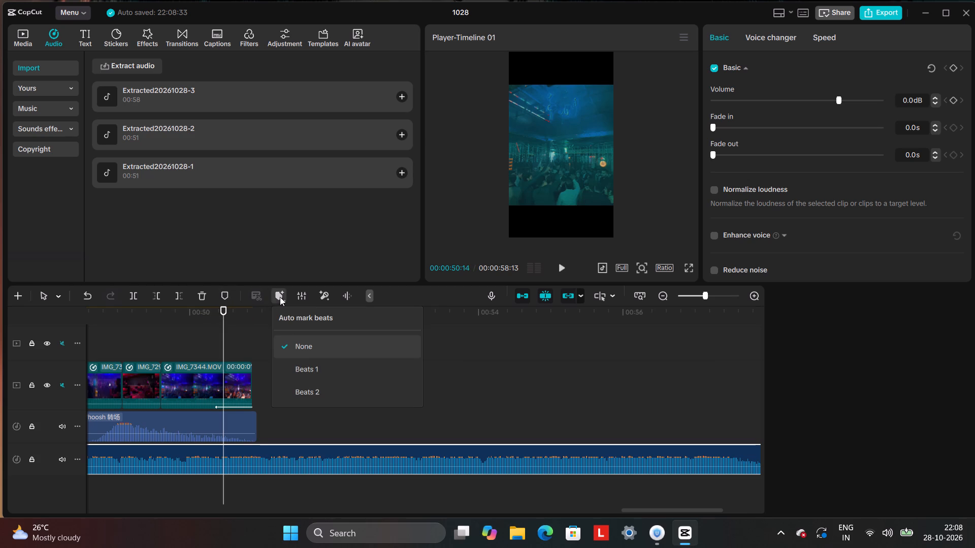
left_click(311, 384)
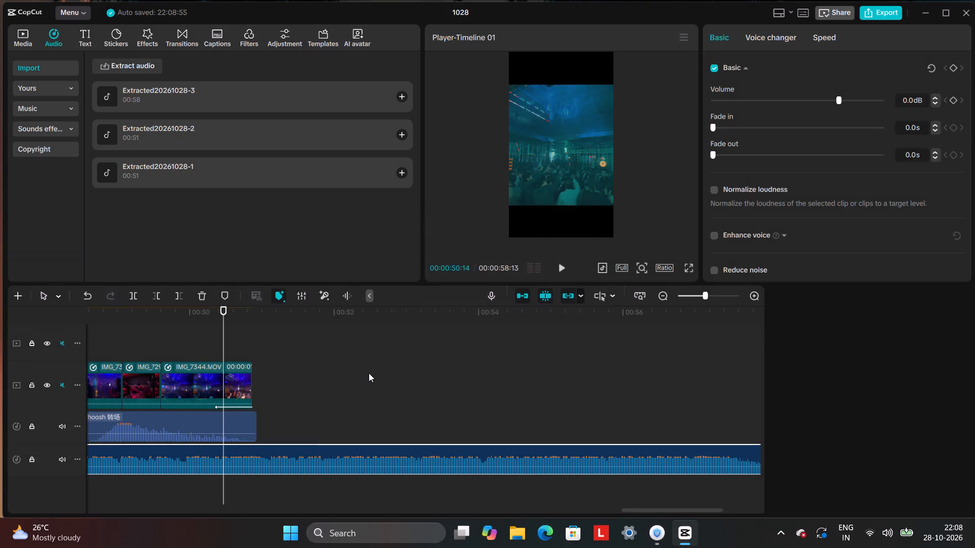
Trim the end of the final IMG_7344.MOV clip back to the beat marker at 00:00:50:21.
left_click(245, 395)
left_click_drag(253, 384, 238, 408)
Give the Whoosh 转场 sound effect a 0.2 s fade-out and trim its end to 00:00:50:21.
left_click(246, 424)
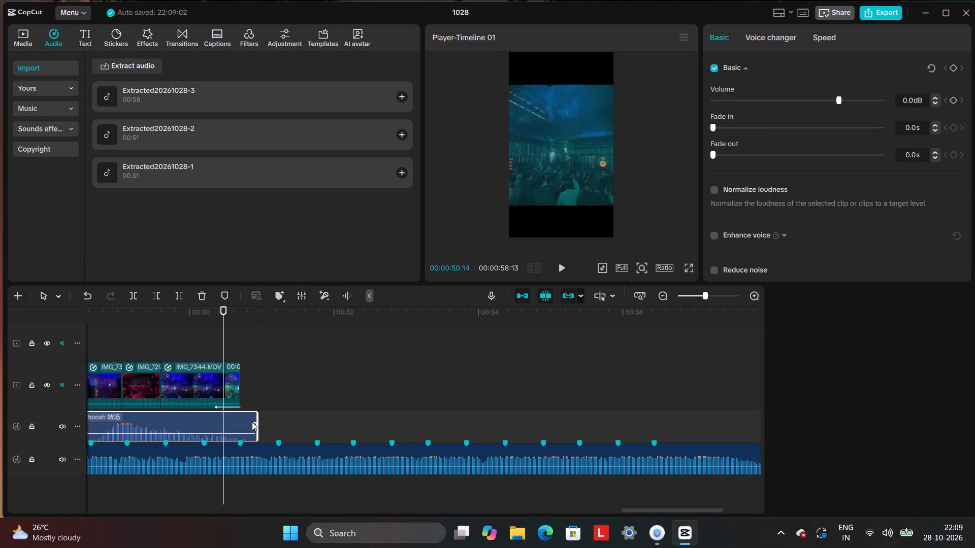
left_click_drag(256, 422, 241, 432)
left_click_drag(259, 418, 240, 435)
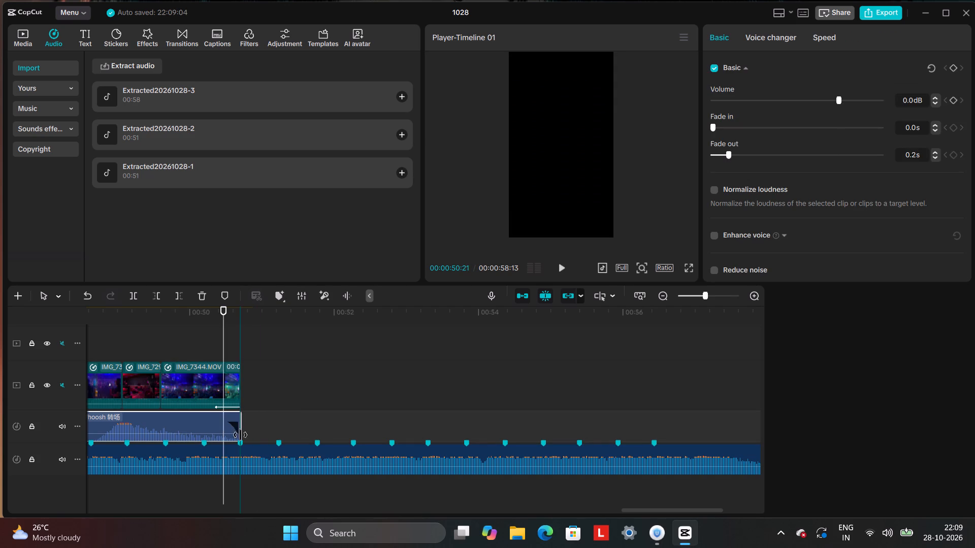
left_click_drag(240, 435, 238, 436)
Copy the red drummer clip before IMG_7344.MOV, paste it onto the main track at 00:00:50:21, and trim its end to the beat marker at 00:00:51:07.
left_click(151, 386)
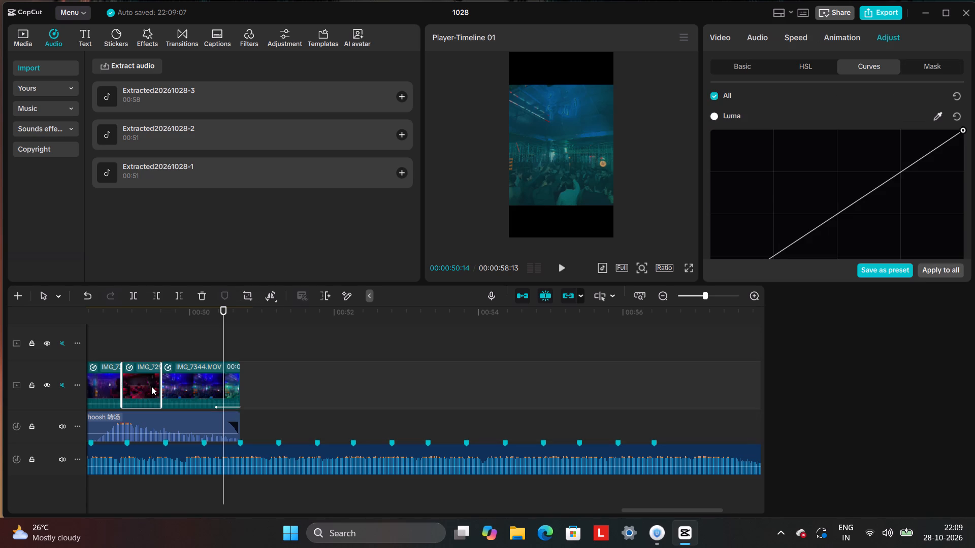
right_click(151, 386)
left_click(190, 19)
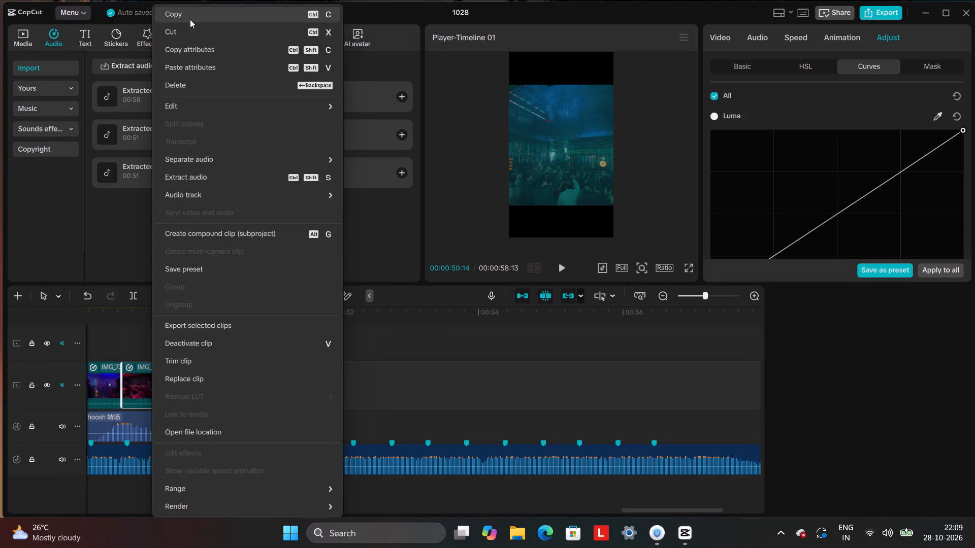
left_click(241, 347)
right_click(241, 347)
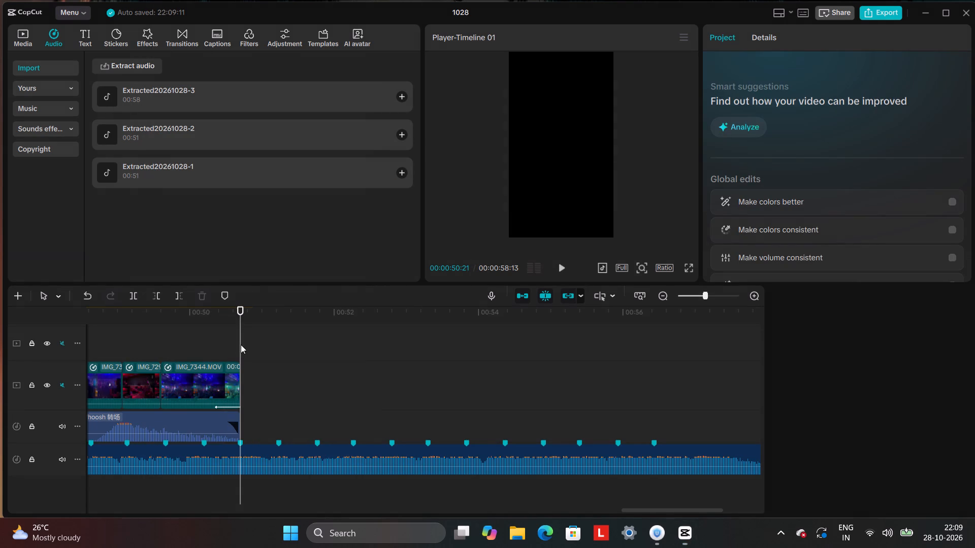
left_click(306, 417)
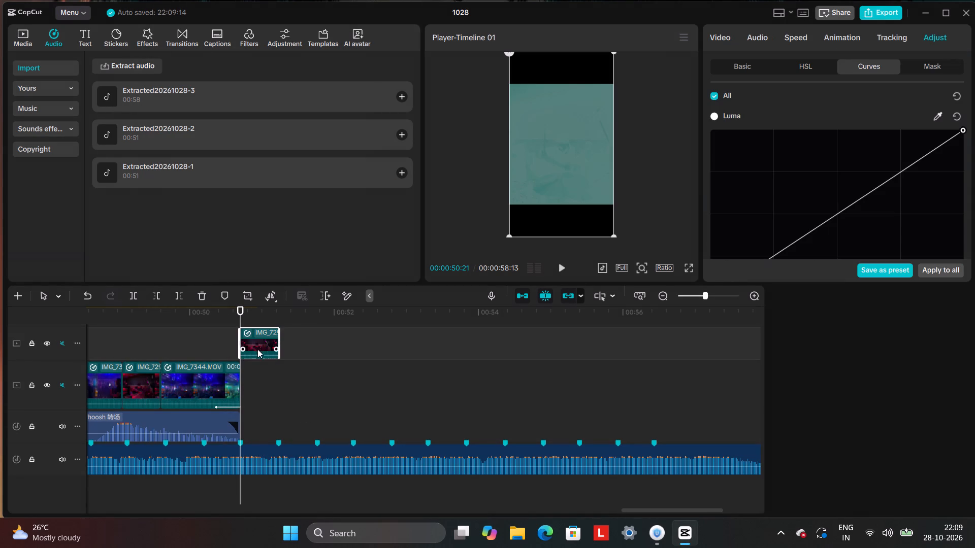
left_click_drag(257, 348, 257, 368)
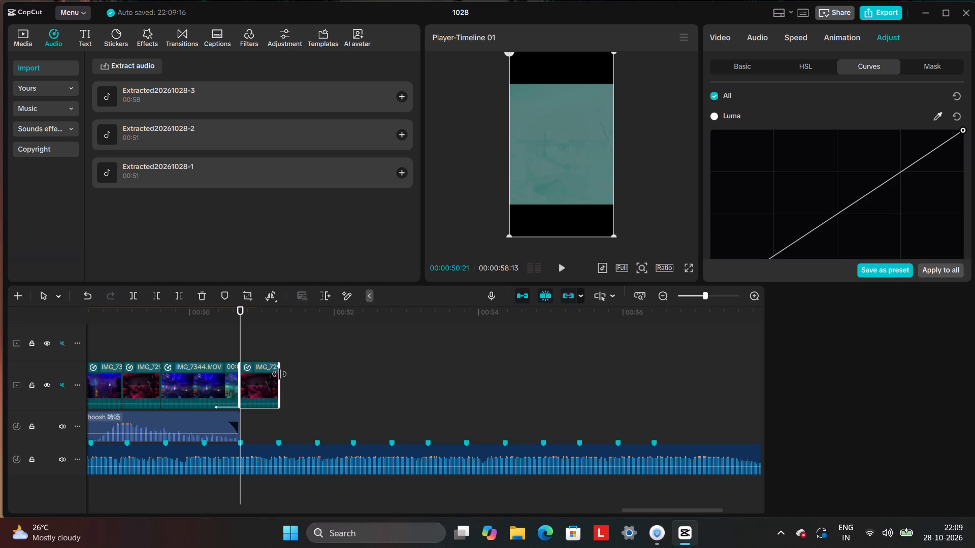
left_click_drag(279, 374, 273, 379)
Paste a second drummer clip copy at 00:00:51:07, place it on the main track, and trim its end to the 00:00:51:23 beat marker.
left_click(284, 359)
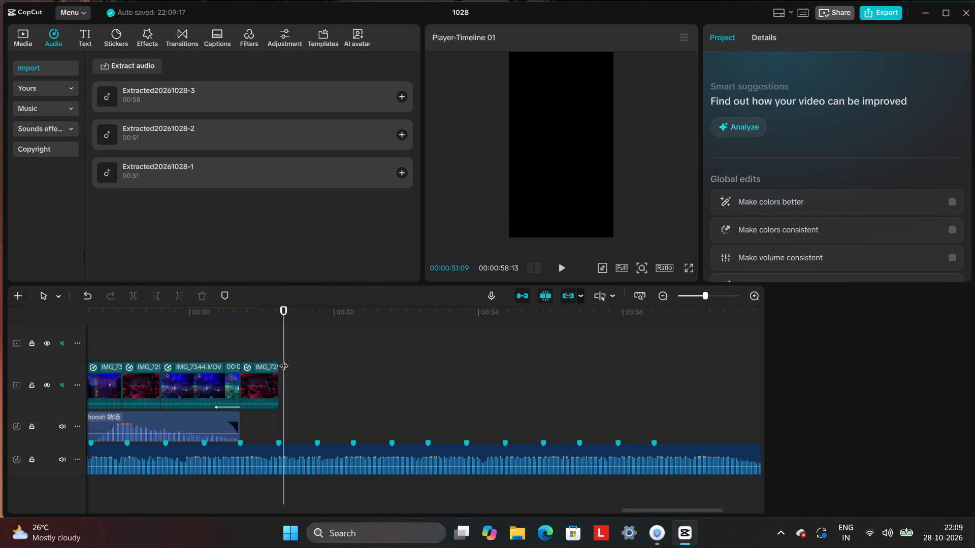
left_click(277, 343)
right_click(277, 343)
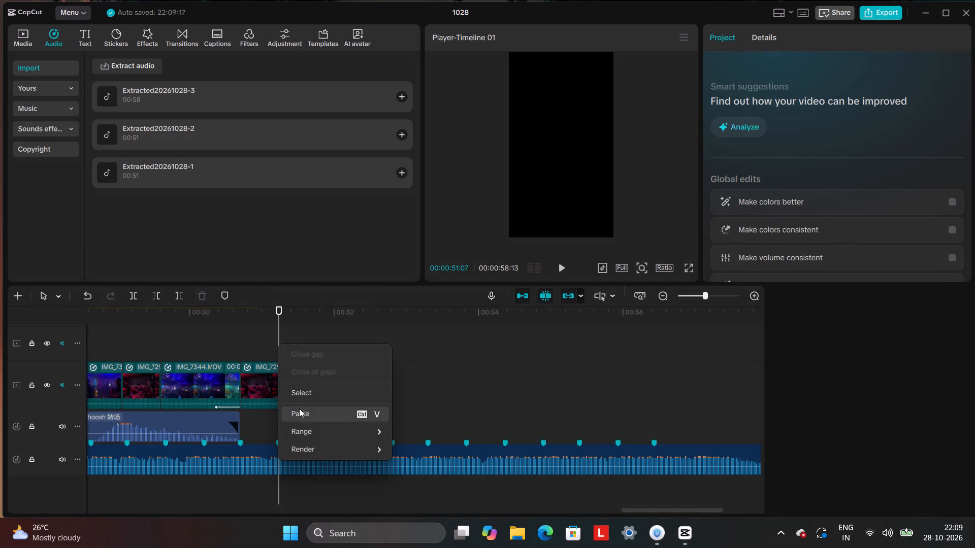
left_click(300, 409)
left_click_drag(296, 345, 296, 375)
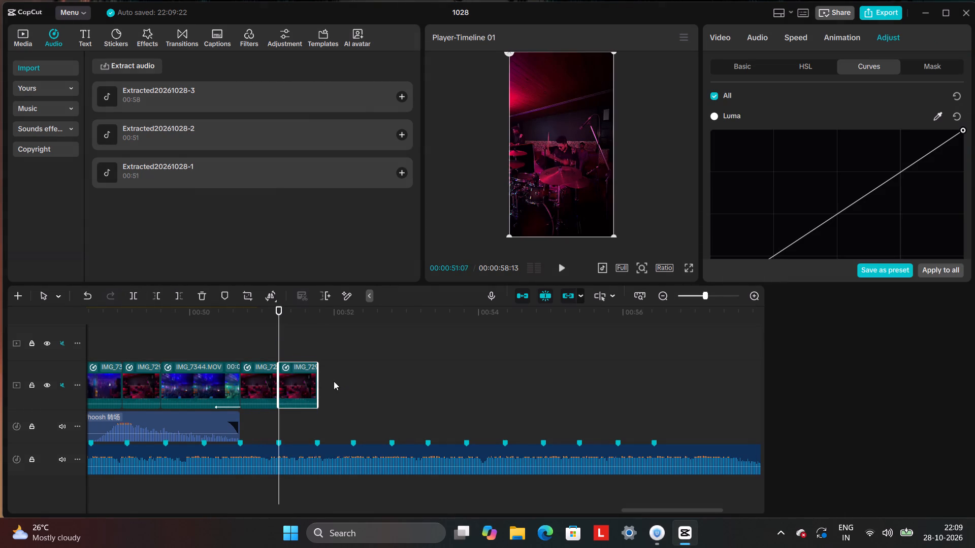
left_click(317, 376)
Paste a third drummer clip copy at 00:00:51:23, place it on the main track, and trim its end to the 00:00:52:08 beat marker.
left_click(323, 356)
left_click(319, 346)
right_click(319, 346)
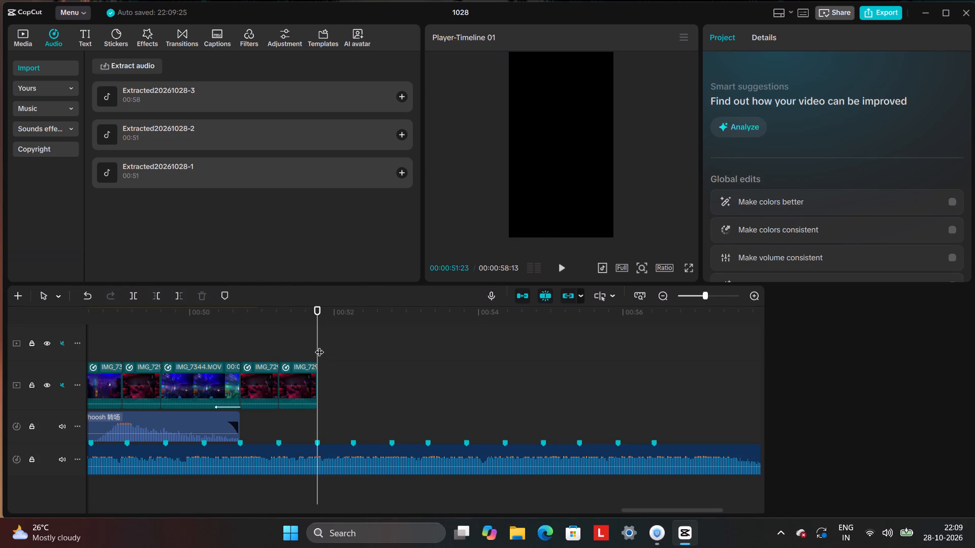
left_click(361, 425)
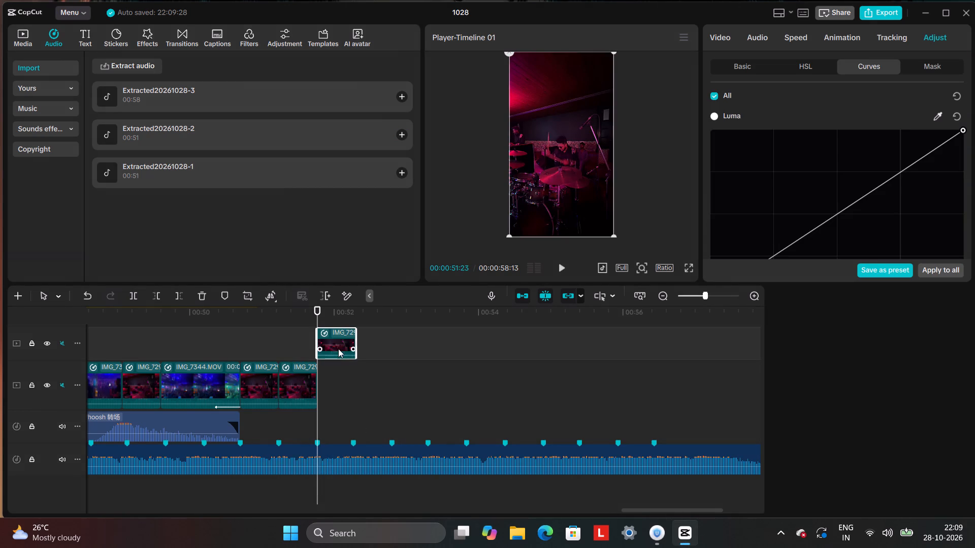
left_click_drag(338, 349, 338, 364)
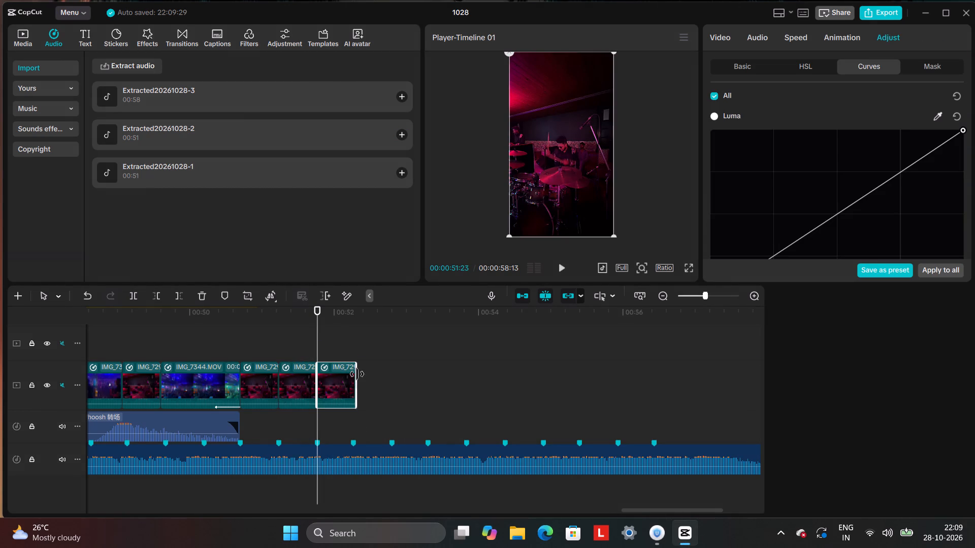
left_click(357, 374)
Paste a fourth drummer clip copy at 00:00:52:08, place it on the main track, and trim its end to the 00:00:52:24 beat marker.
left_click(354, 350)
right_click(354, 350)
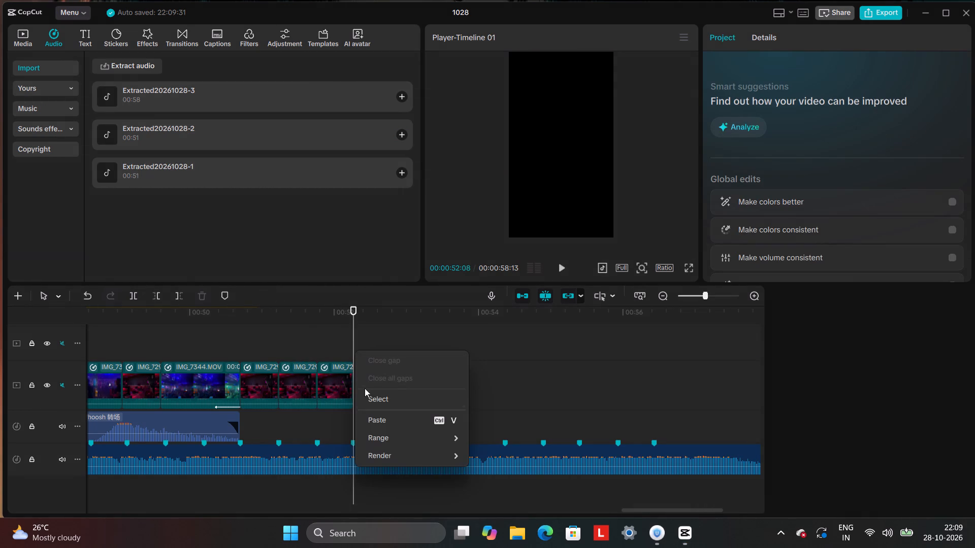
left_click(368, 418)
left_click_drag(368, 354, 367, 373)
left_click(394, 372)
Paste a fifth drummer clip copy at 00:00:52:24, place it on the main track, and trim its end to the 00:00:53:09 beat marker.
left_click(394, 354)
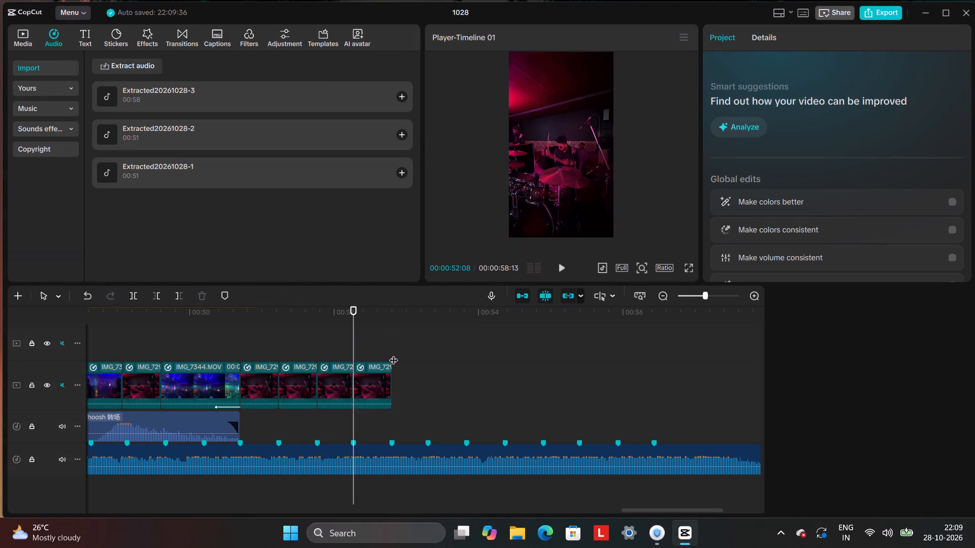
right_click(394, 354)
left_click(403, 419)
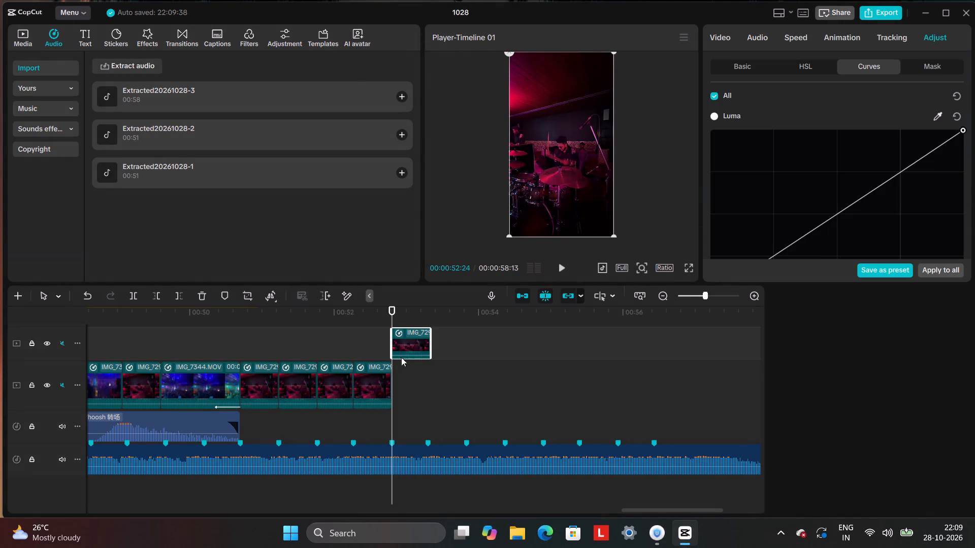
left_click_drag(404, 349, 404, 374)
left_click(430, 378)
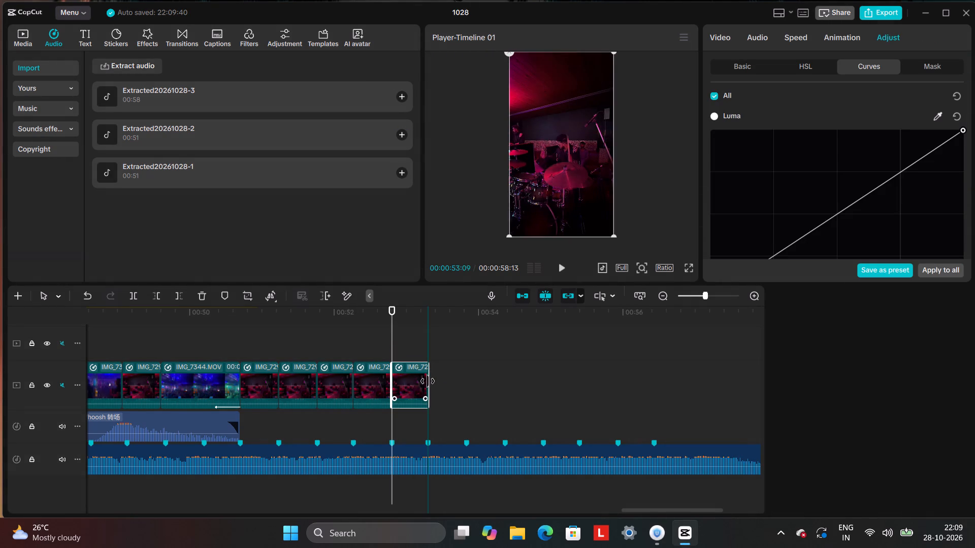
Paste a sixth drummer clip copy at 00:00:53:09, place it on the main track, and trim its end to the 00:00:53:25 beat marker.
left_click(430, 351)
right_click(430, 351)
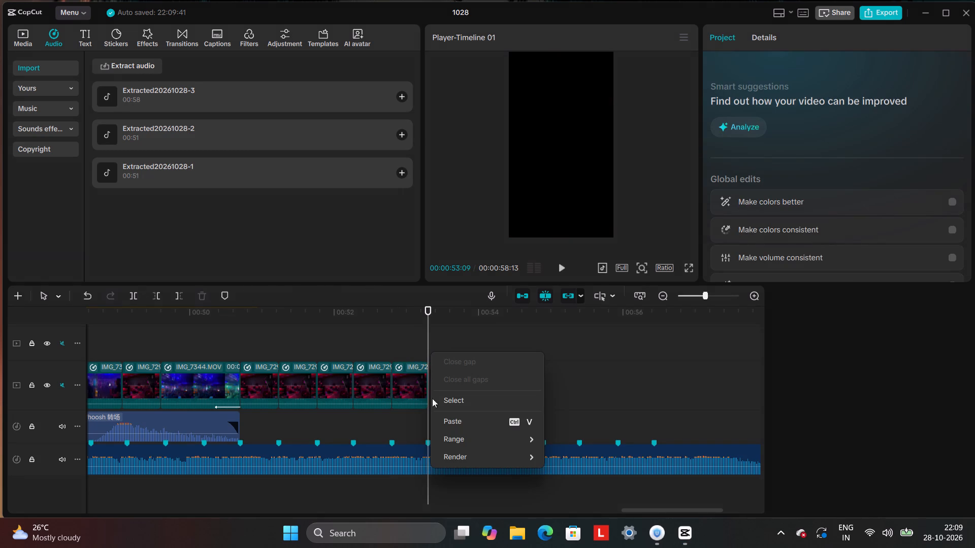
left_click(435, 413)
left_click_drag(444, 349, 444, 382)
left_click(466, 376)
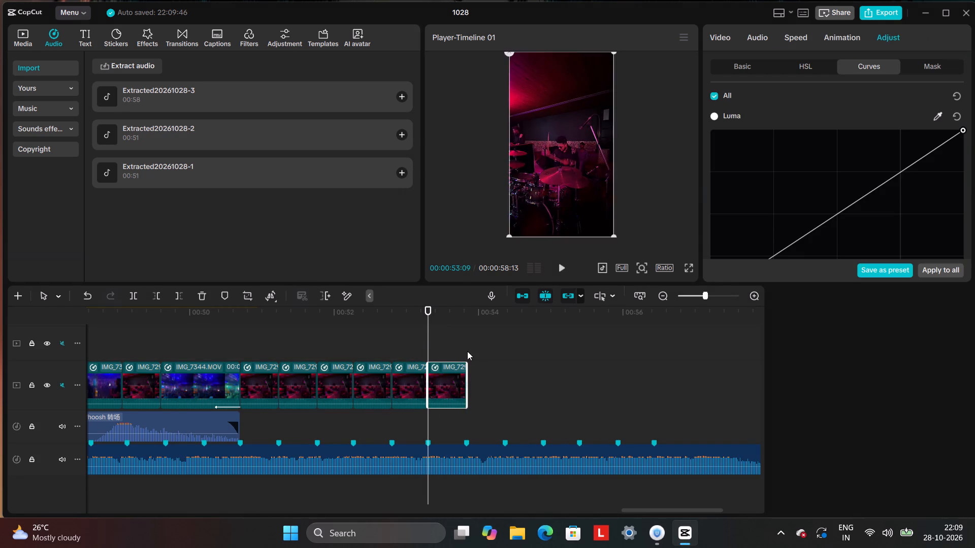
Paste a seventh drummer clip copy at 00:00:53:25 and place it on the main track, ending at the following beat marker.
left_click(467, 351)
right_click(467, 351)
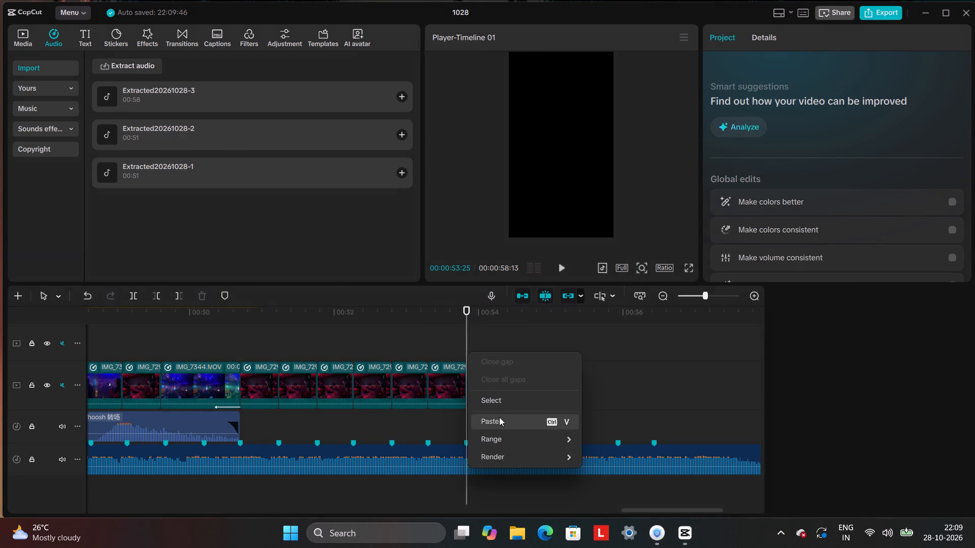
left_click(499, 417)
left_click_drag(493, 348, 496, 374)
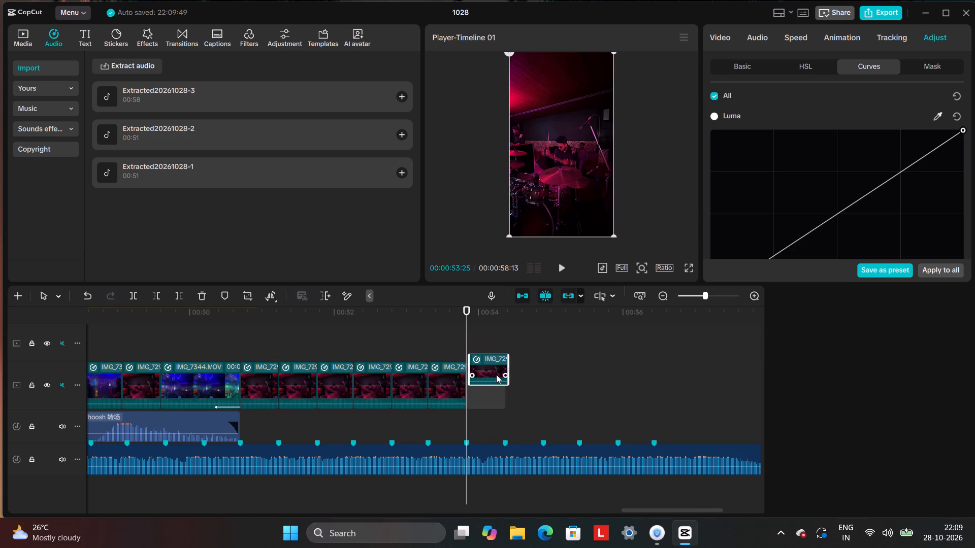
left_click(505, 374)
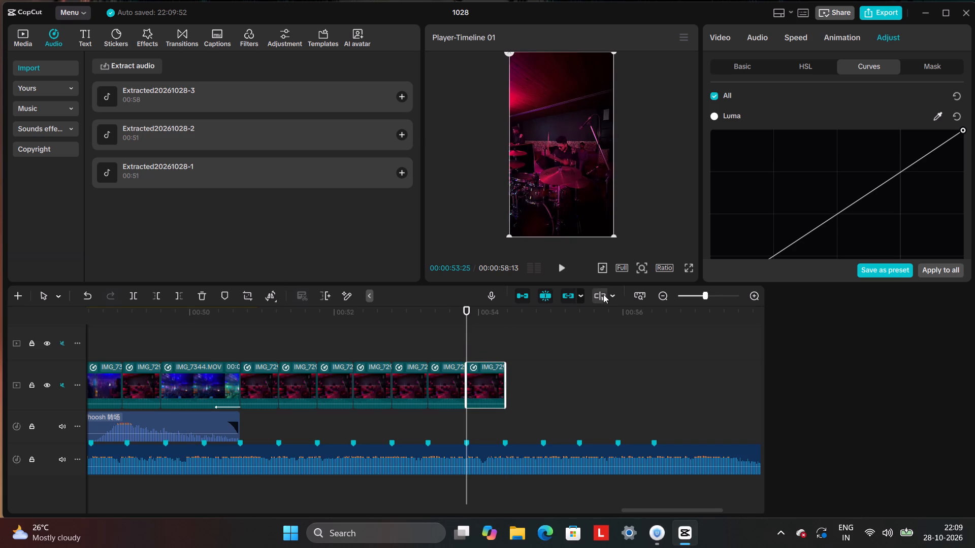
Close the 1028 project and return to the home screen.
left_click(973, 9)
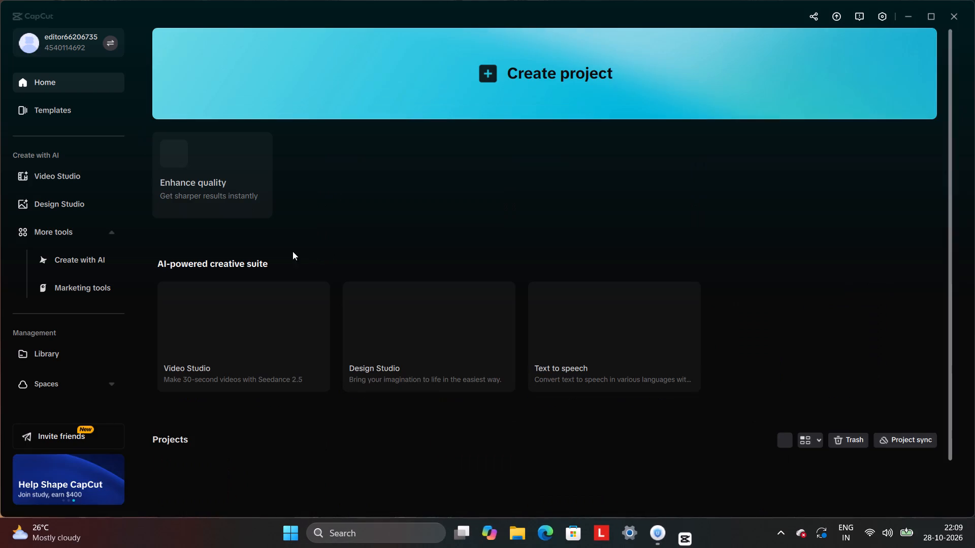
Search the template library for vfx.
left_click(85, 111)
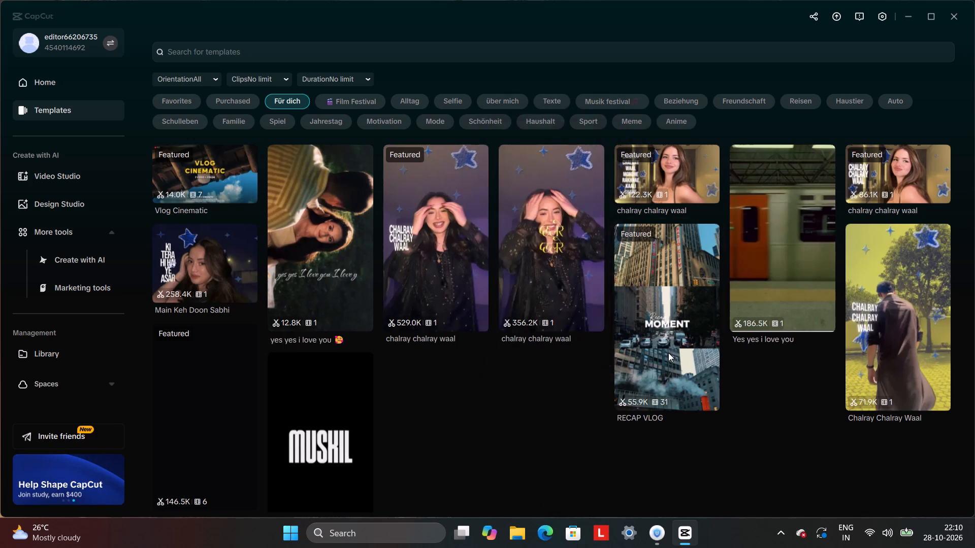
left_click(469, 46)
key("v")
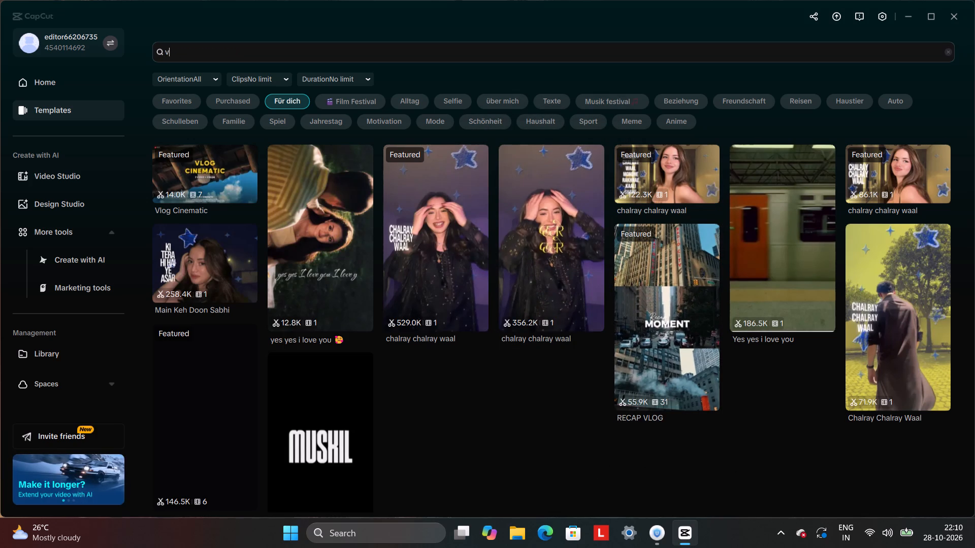
type("fx")
key("Return")
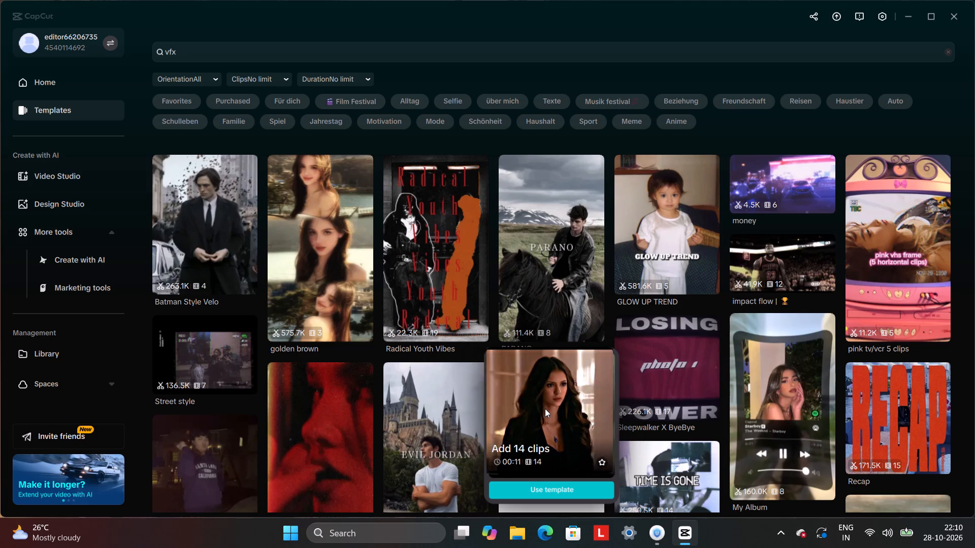
Find the 22-second "New Song + Effect" template among the vfx results and open it as a new project.
scroll(530, 416, "down", 6)
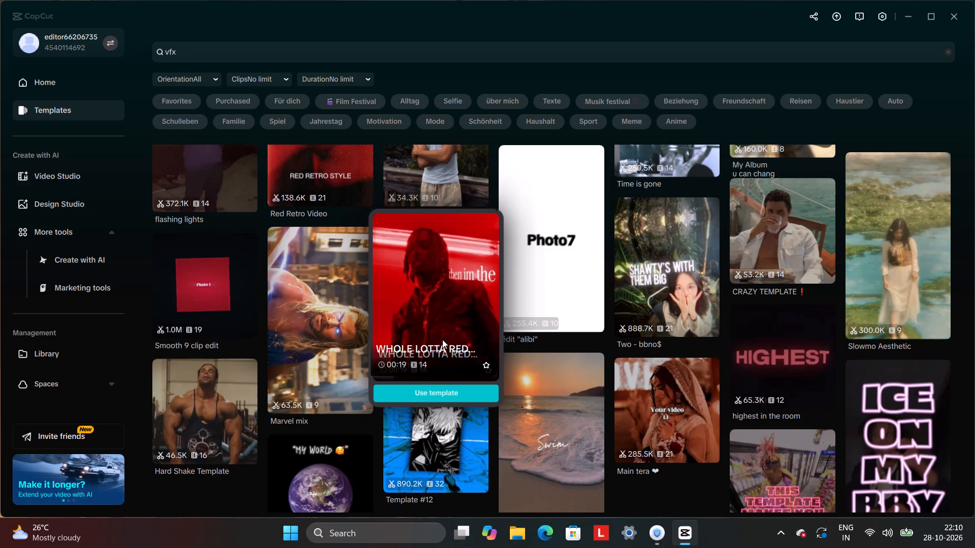
scroll(442, 339, "down", 2)
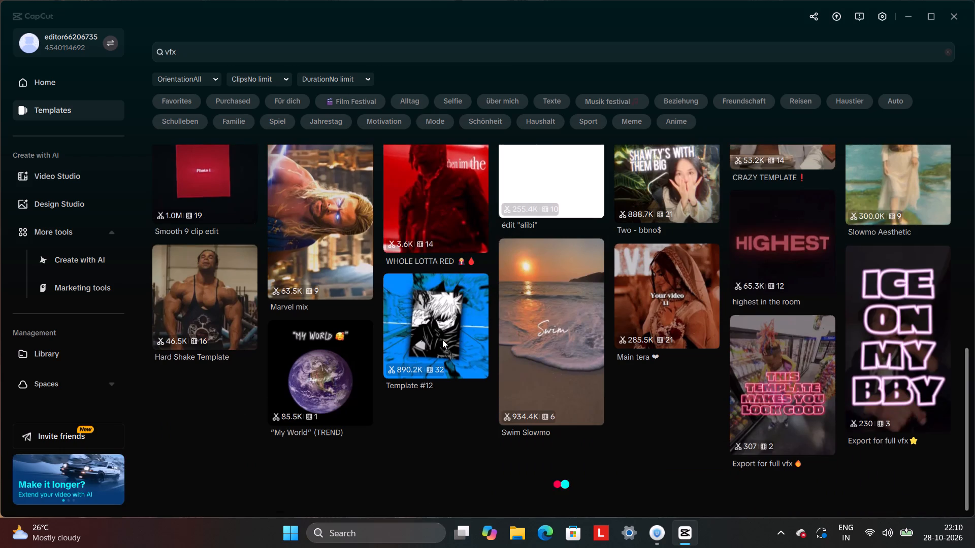
scroll(606, 334, "down", 3)
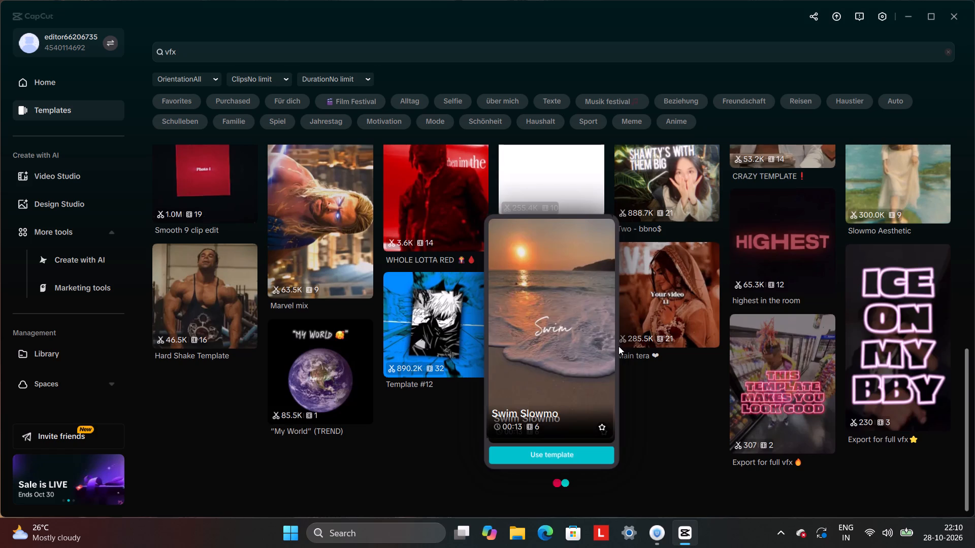
scroll(712, 333, "down", 2)
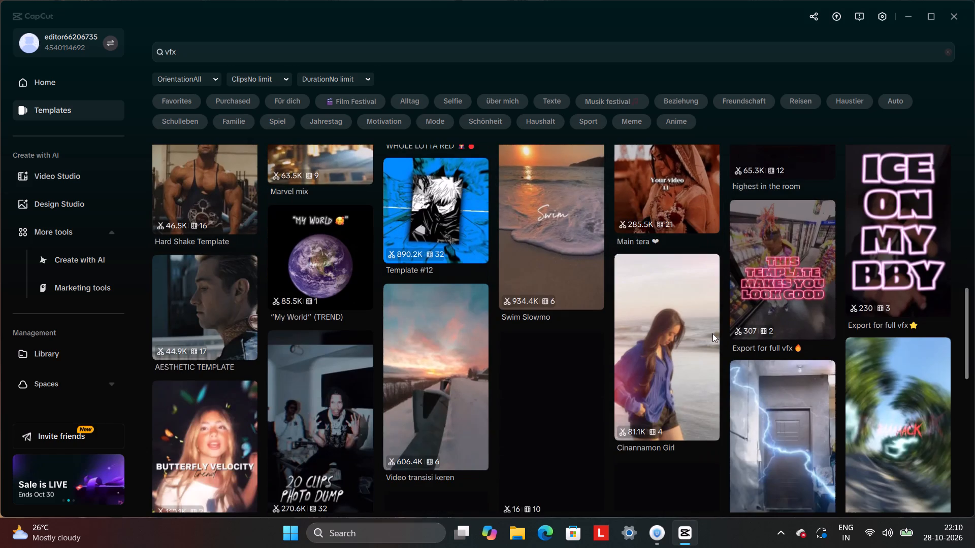
scroll(713, 336, "down", 2)
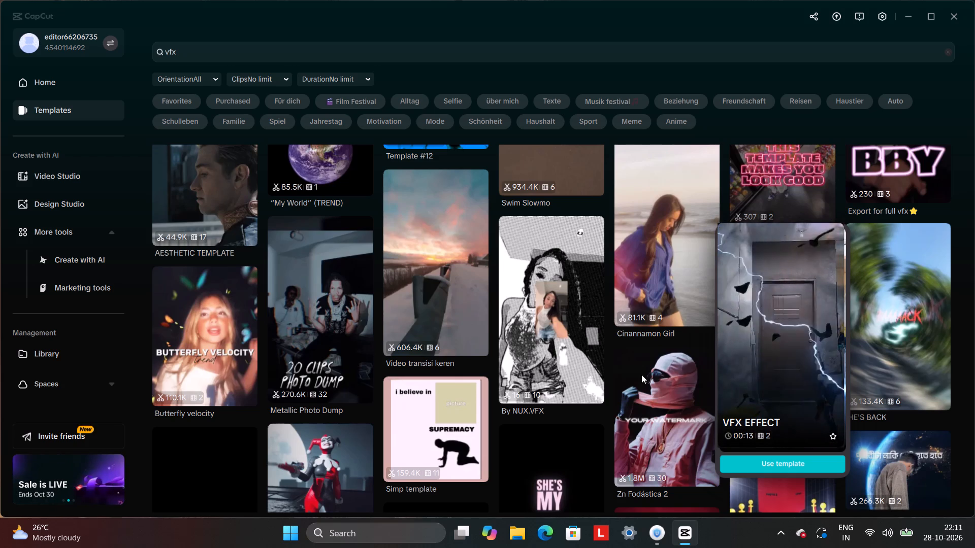
scroll(625, 373, "down", 5)
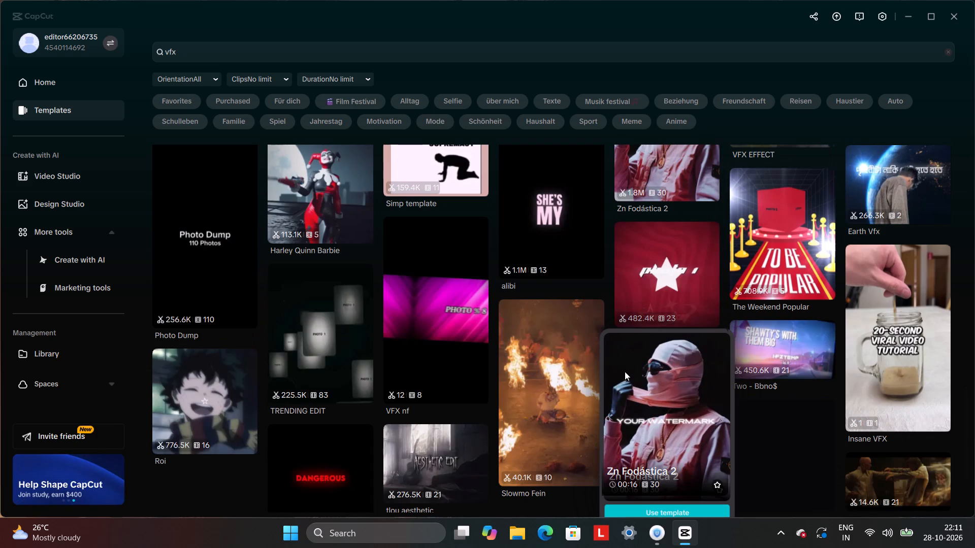
scroll(625, 371, "down", 2)
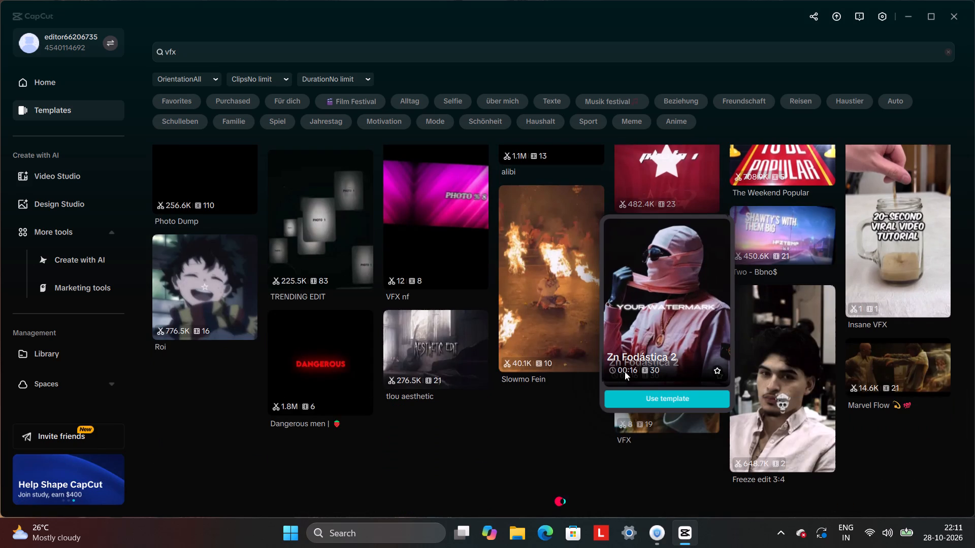
scroll(625, 371, "down", 1)
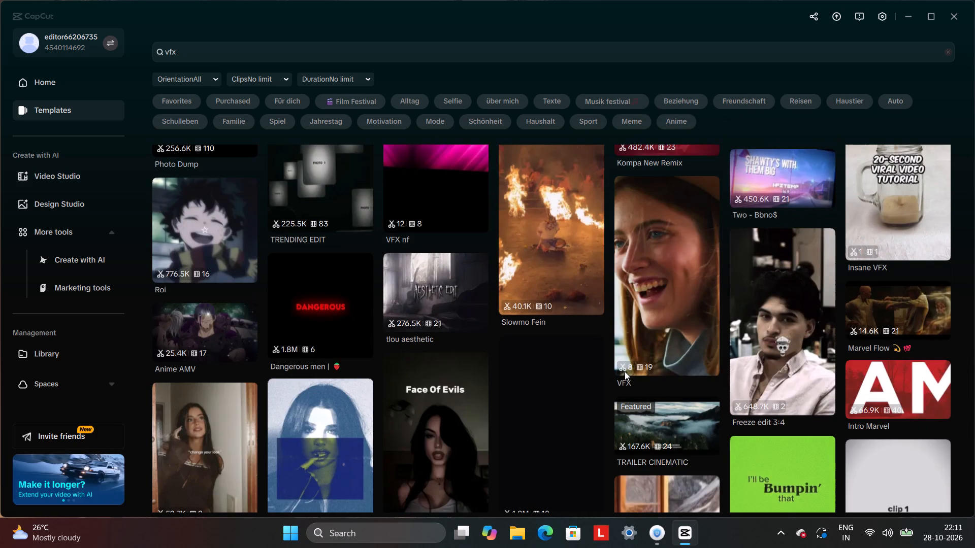
scroll(625, 371, "down", 1)
scroll(436, 390, "down", 1)
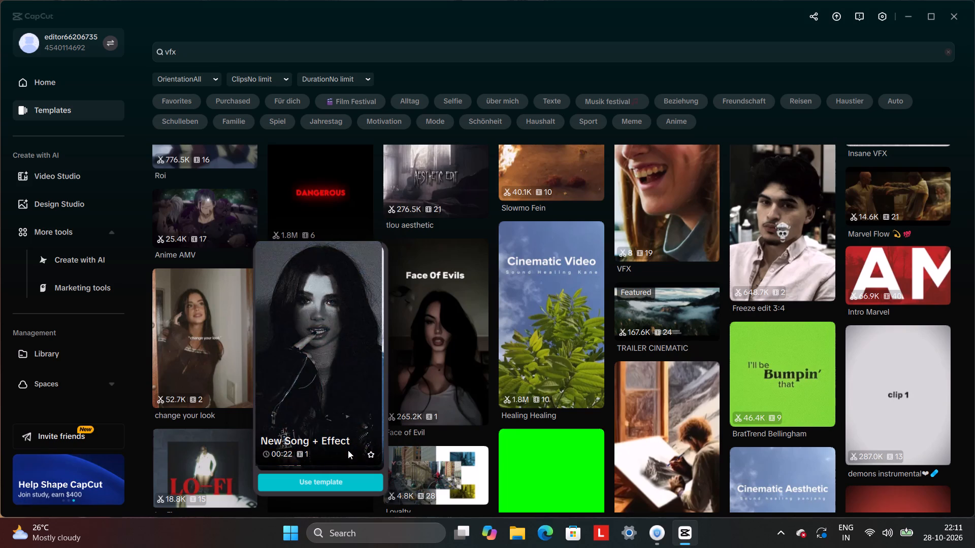
left_click(344, 477)
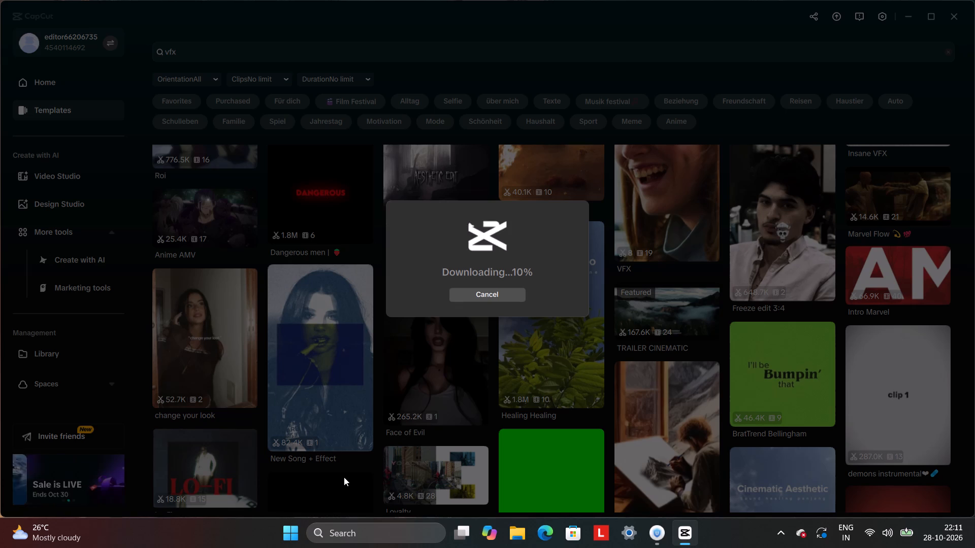
scroll(344, 477, "down", 1)
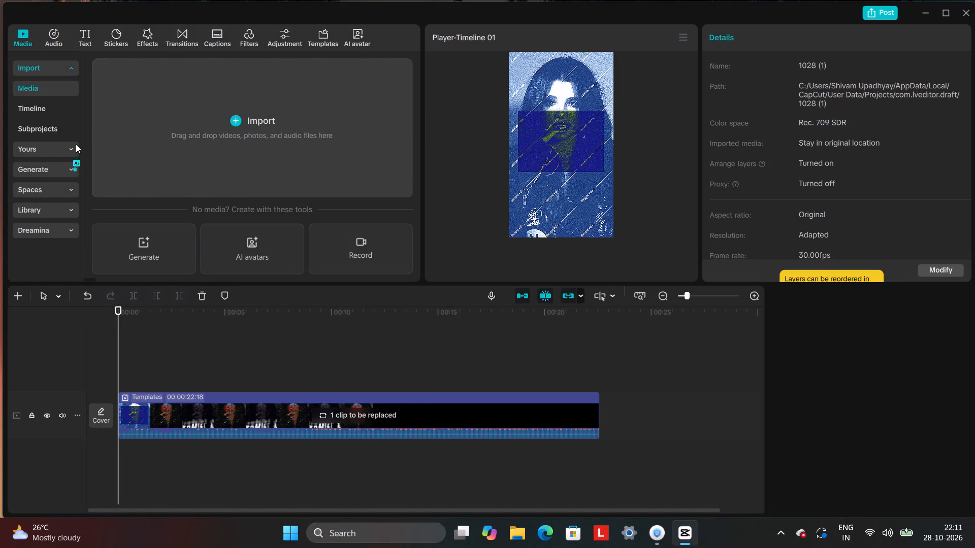
Import the IMG_7303 video from the device's Downloads folder into the template project's media.
right_click(37, 64)
left_click(229, 111)
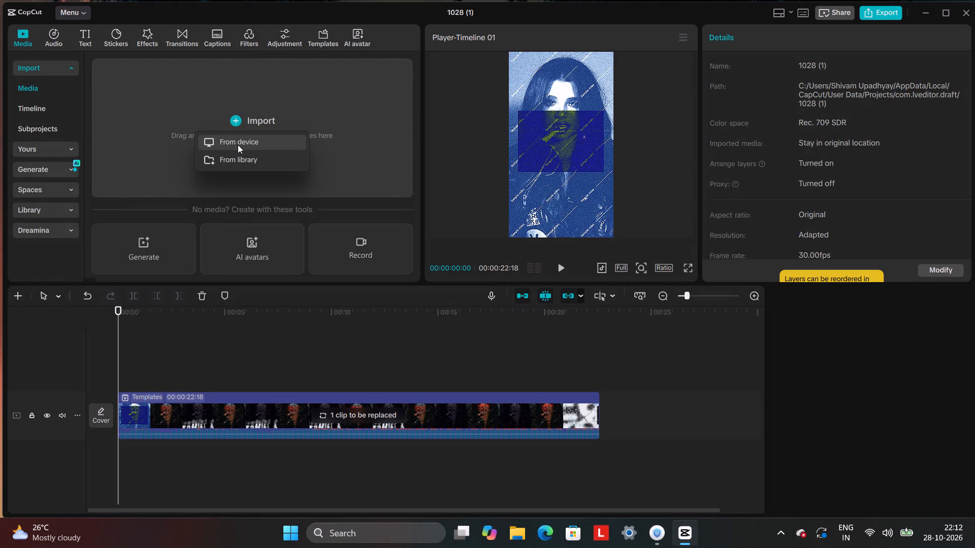
left_click(238, 145)
scroll(294, 153, "down", 4)
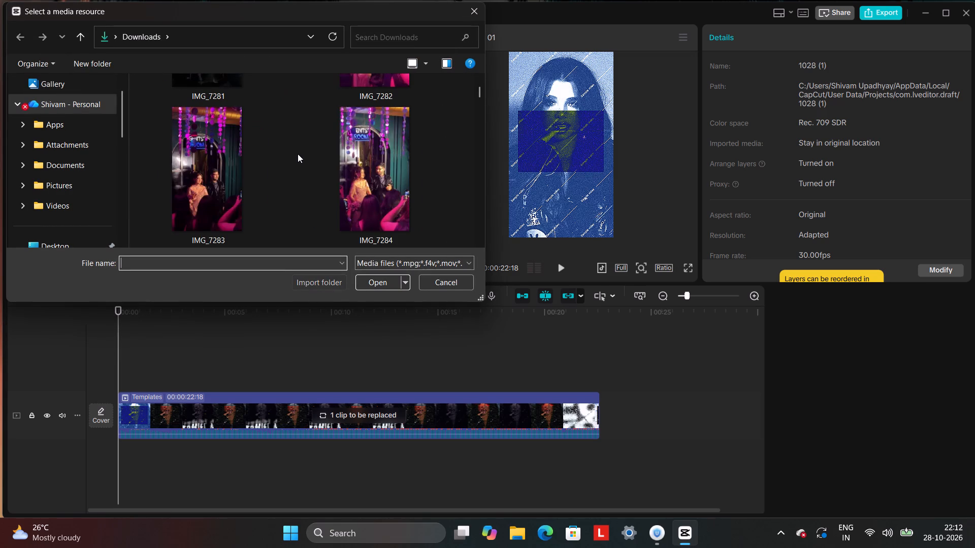
scroll(298, 154, "down", 19)
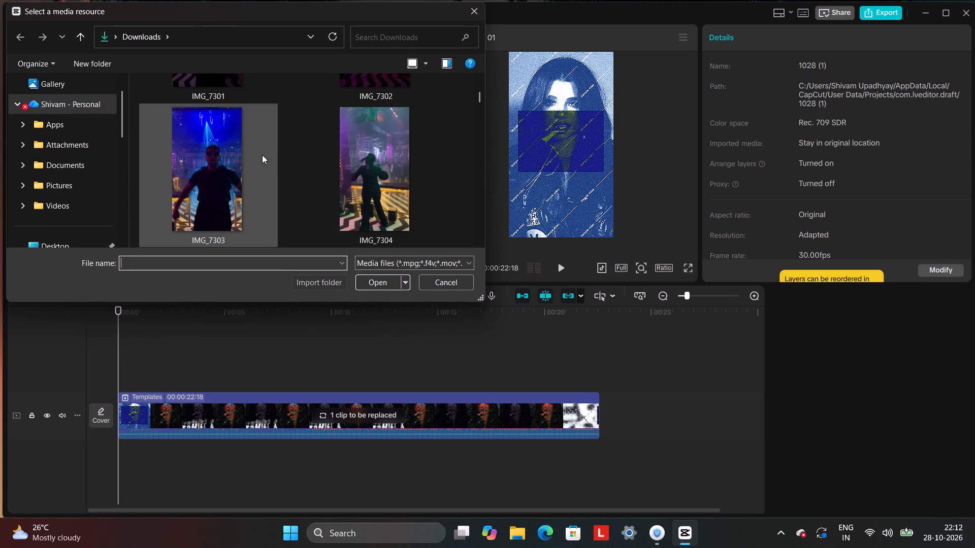
left_click(233, 149)
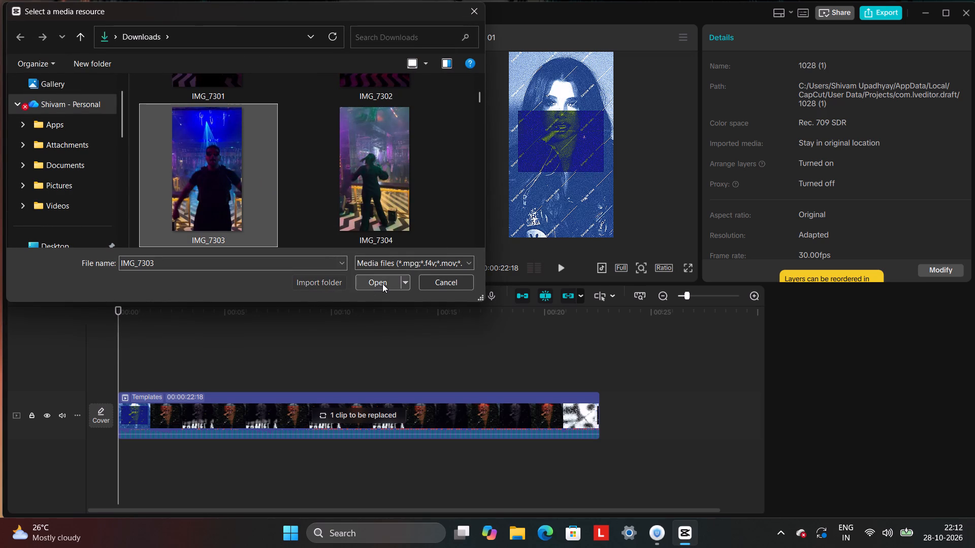
left_click(382, 284)
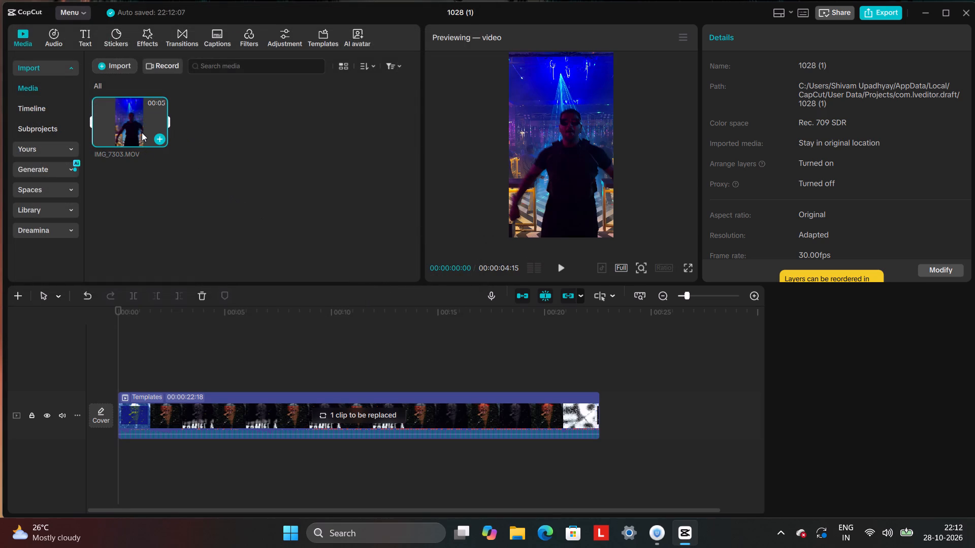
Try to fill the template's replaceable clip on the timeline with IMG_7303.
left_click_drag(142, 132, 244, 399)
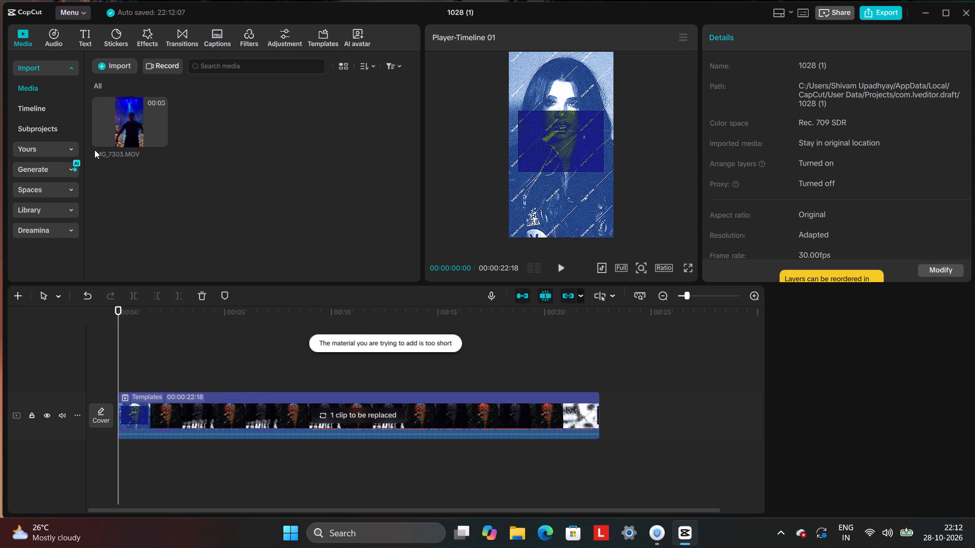
Find the IMG_7477 crowd video in the device's Downloads folder and import it into the template project's media.
left_click(105, 70)
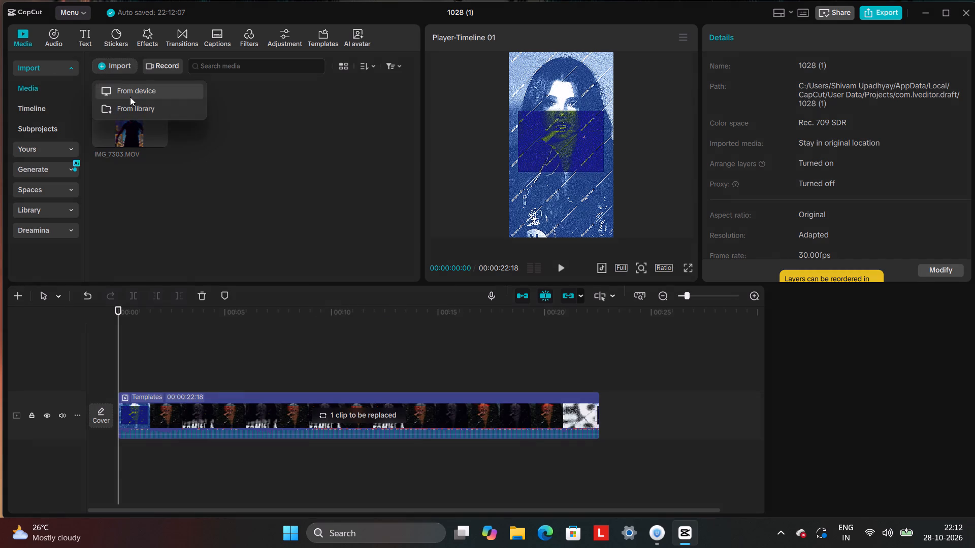
left_click(130, 97)
scroll(167, 126, "down", 15)
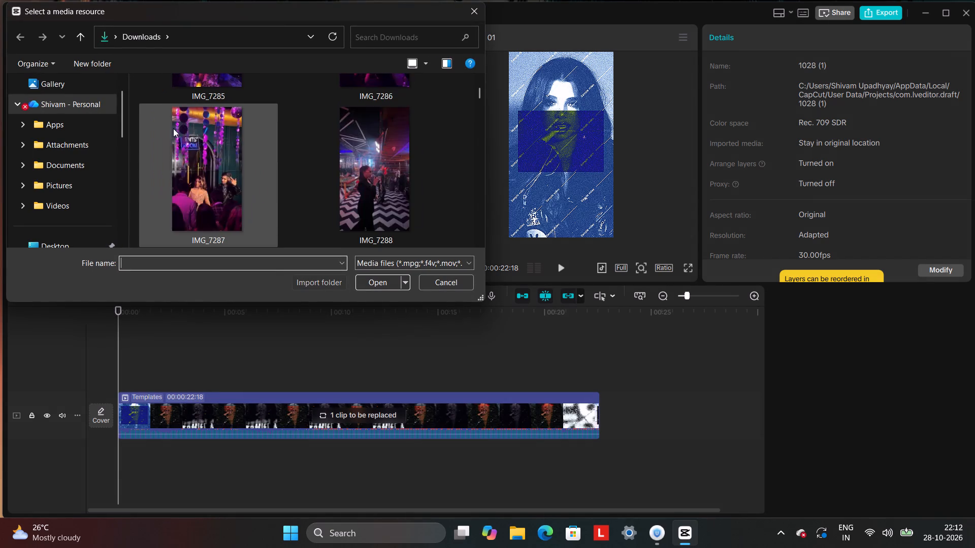
scroll(173, 128, "down", 20)
scroll(217, 120, "down", 12)
scroll(217, 120, "down", 12)
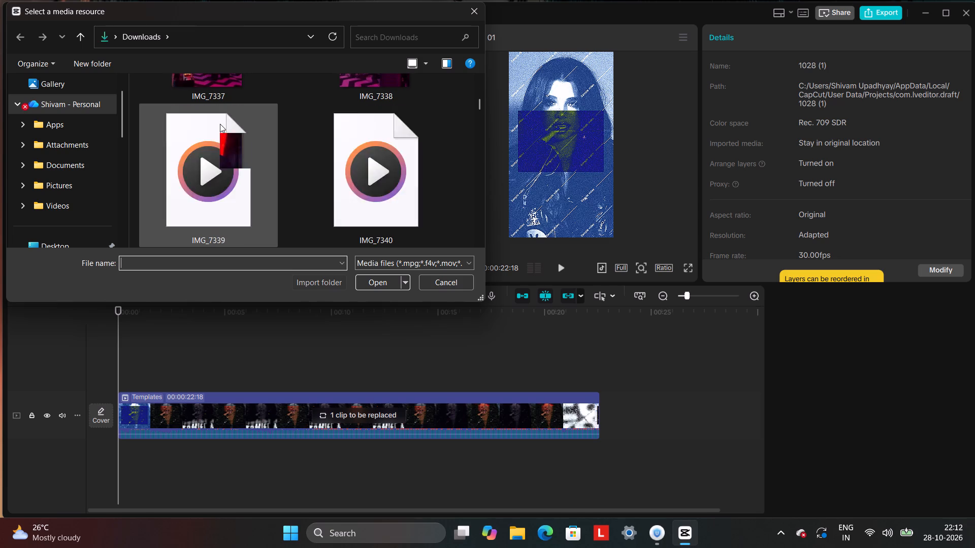
scroll(322, 133, "down", 8)
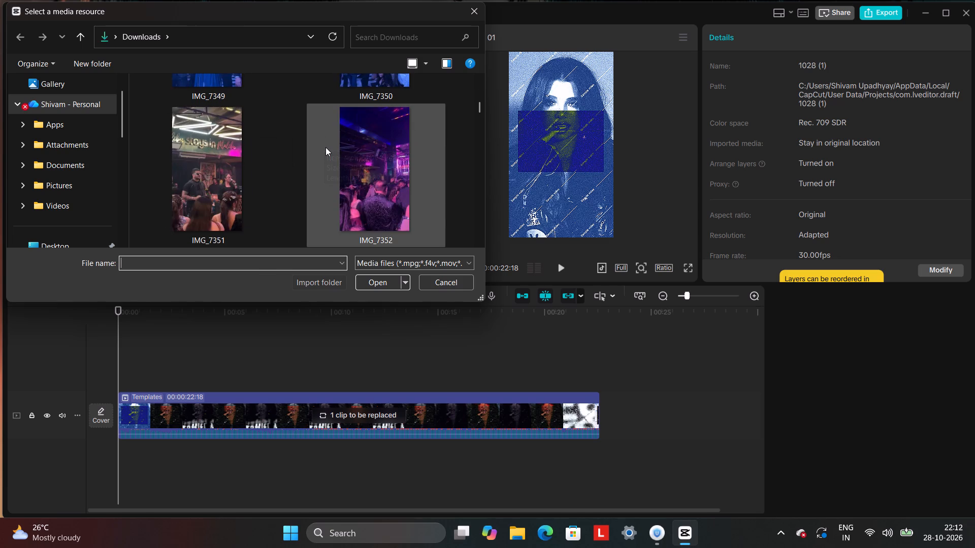
scroll(326, 147, "down", 12)
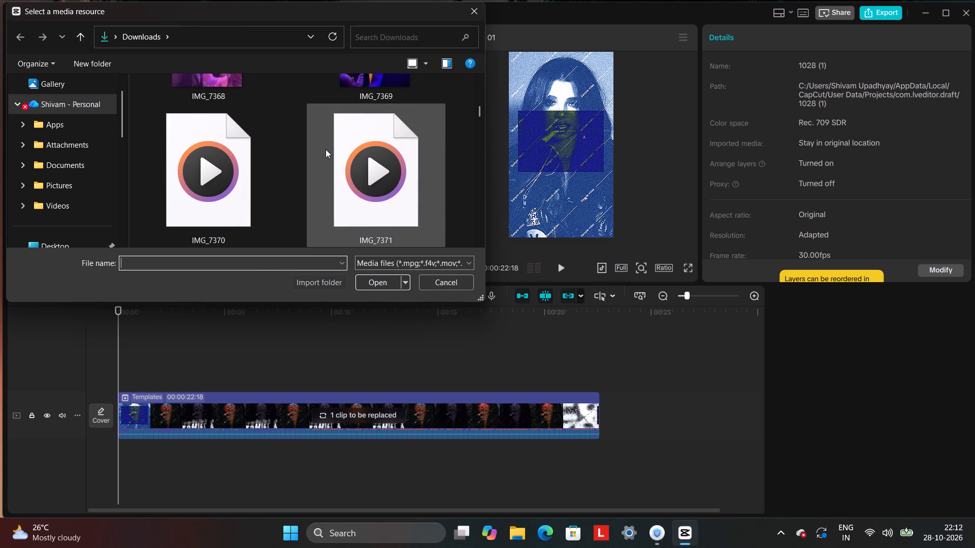
scroll(326, 149, "down", 16)
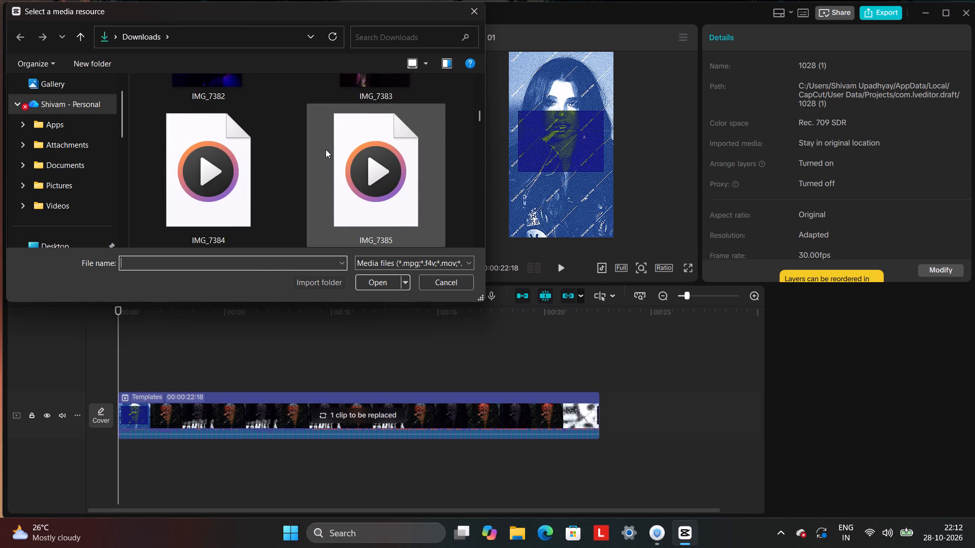
scroll(326, 149, "down", 14)
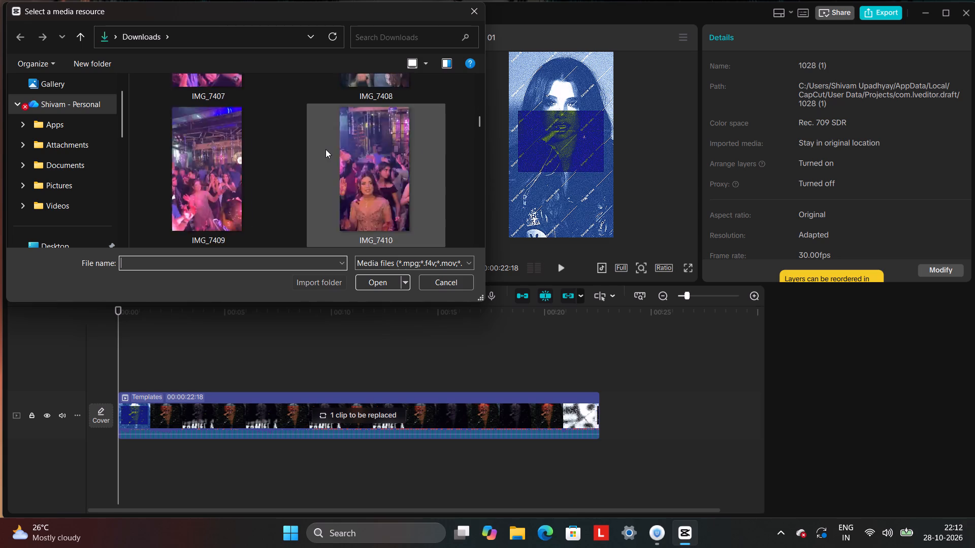
scroll(326, 149, "down", 18)
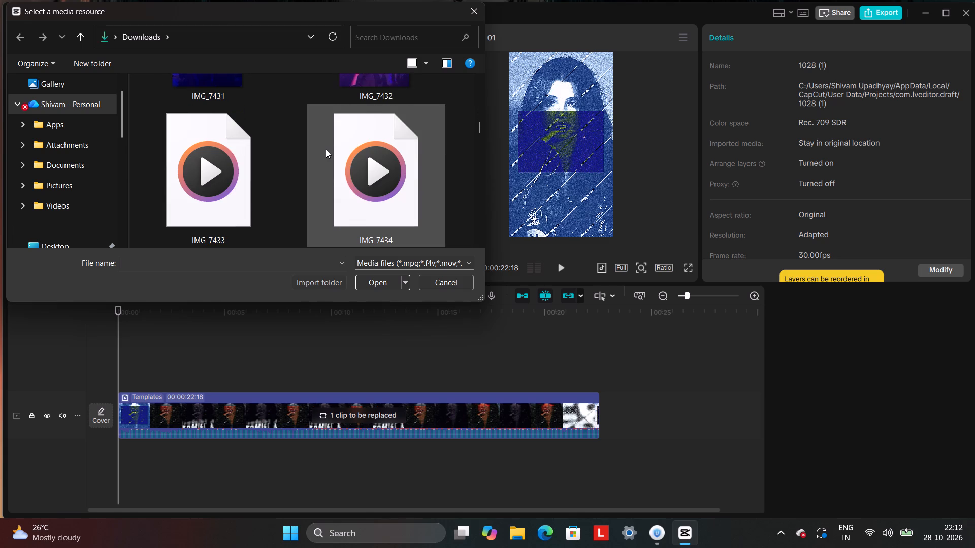
scroll(326, 149, "down", 7)
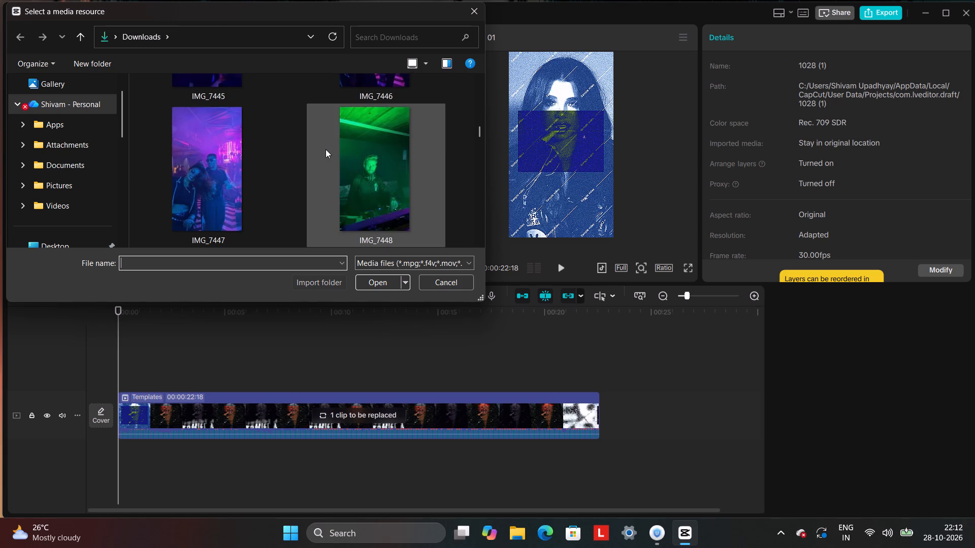
scroll(326, 149, "down", 5)
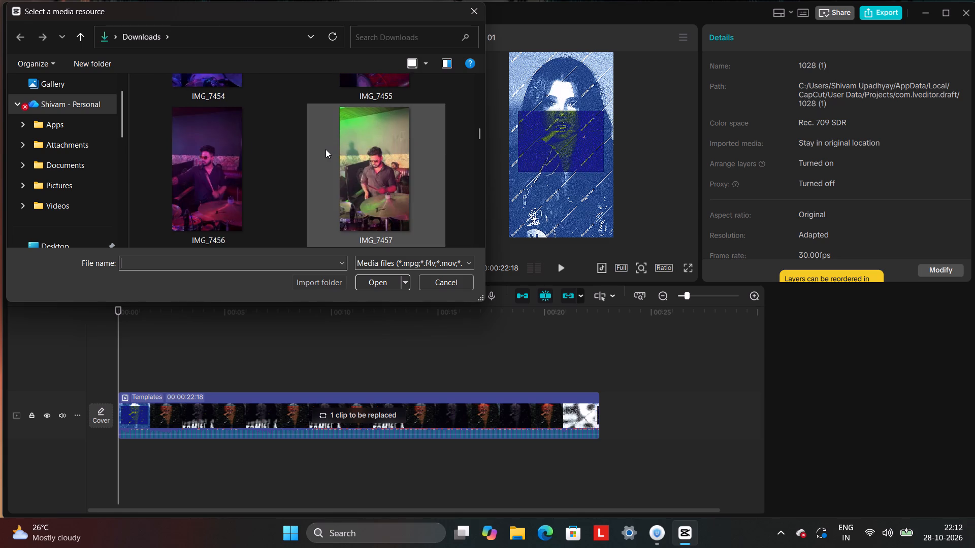
scroll(326, 149, "down", 13)
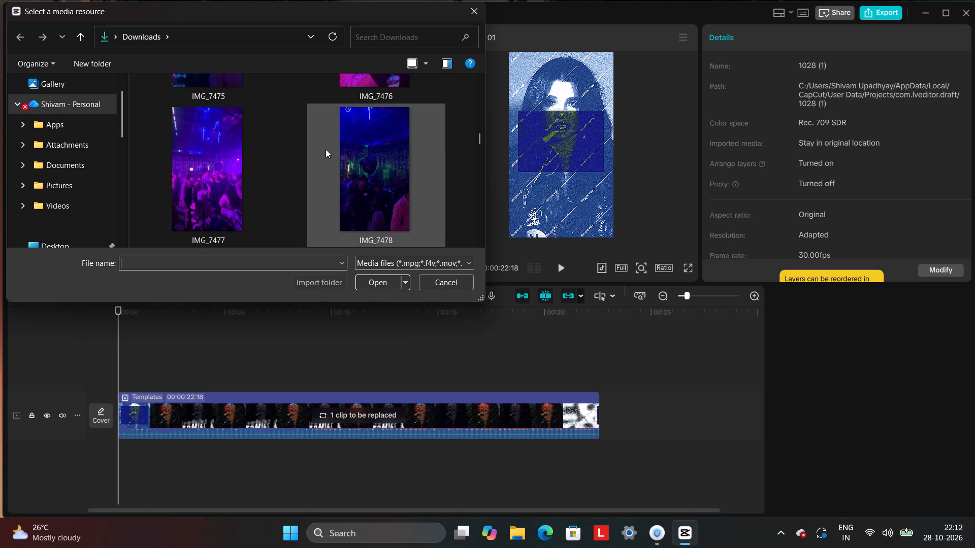
left_click(238, 157)
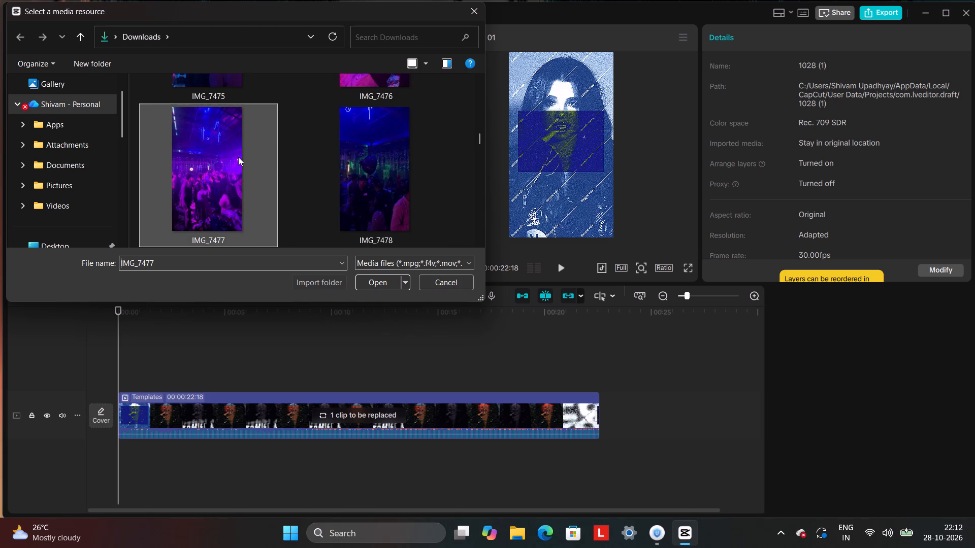
left_click(377, 296)
left_click(377, 287)
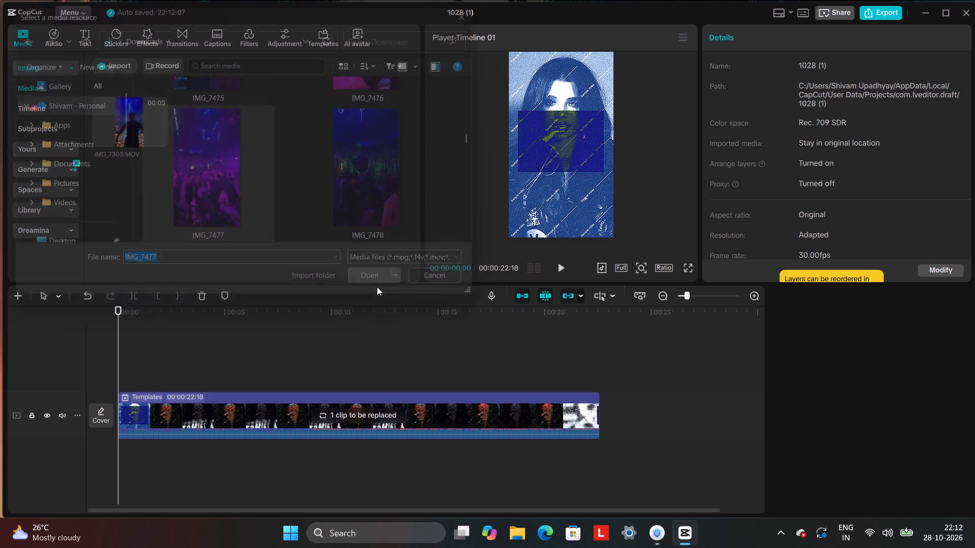
right_click(252, 190)
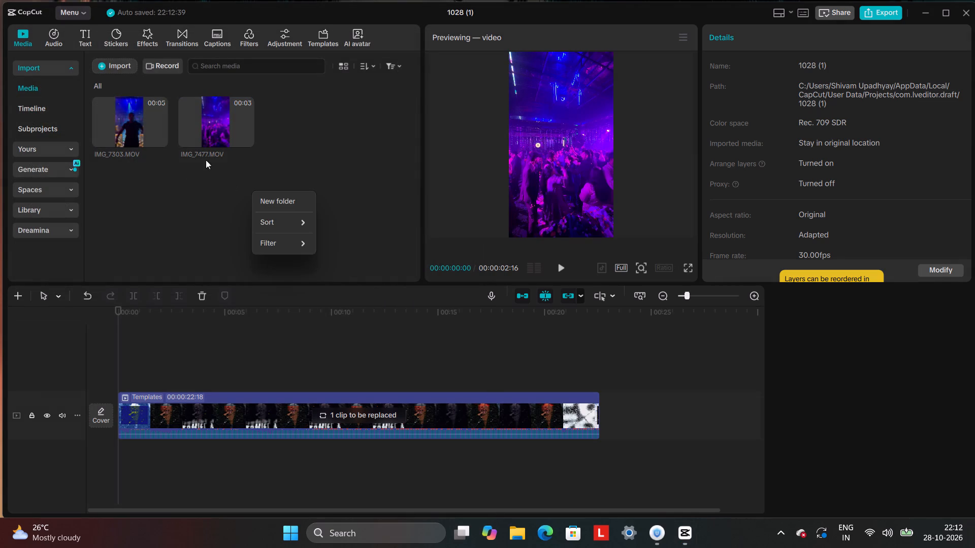
Look through the club videos in the device's Downloads folder for another candidate to fill the template's replaceable clip.
double_click(123, 67)
left_click(129, 90)
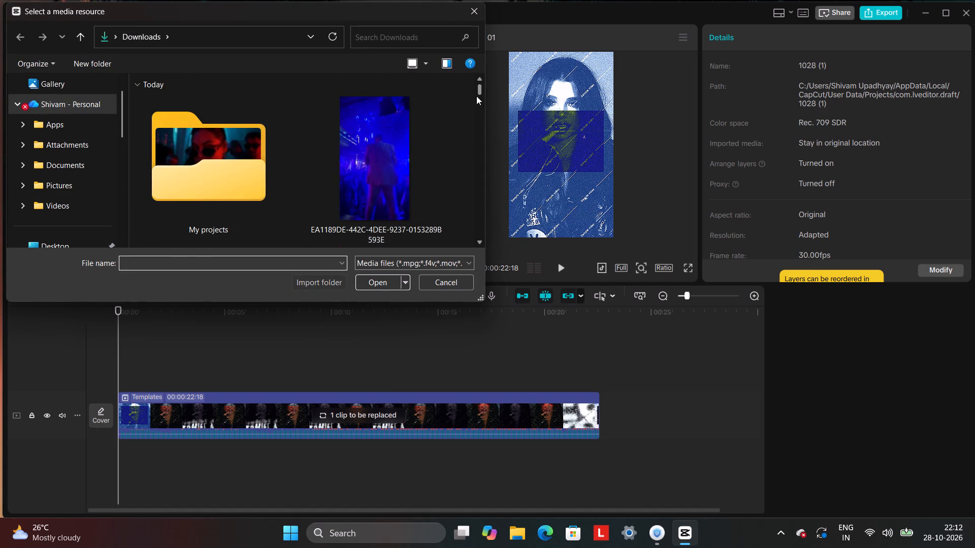
left_click_drag(476, 96, 475, 291)
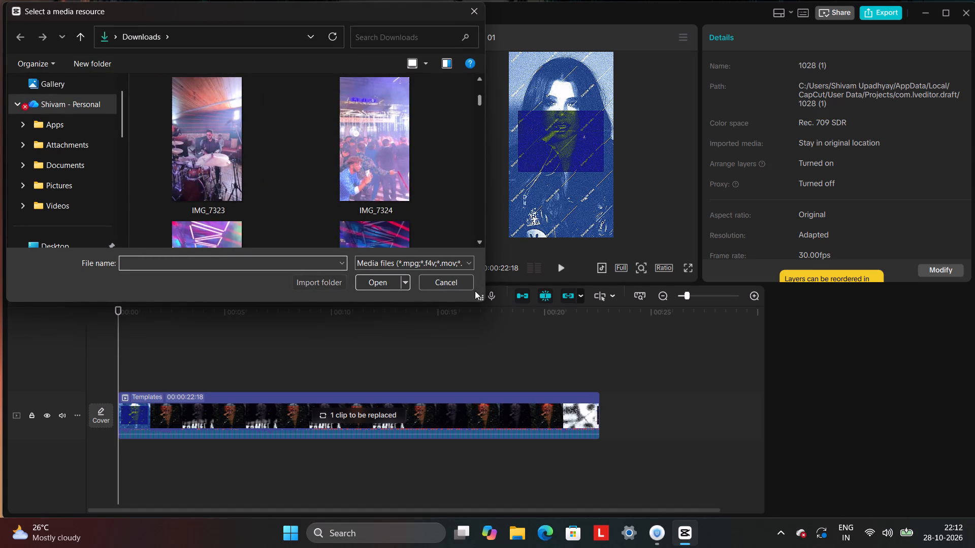
left_click_drag(475, 291, 473, 292)
left_click_drag(481, 100, 478, 147)
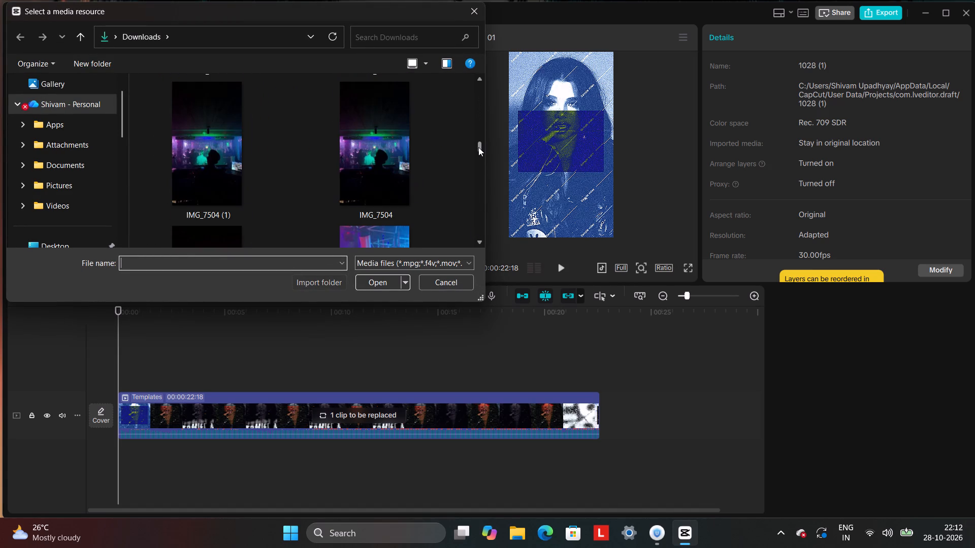
left_click_drag(478, 147, 479, 139)
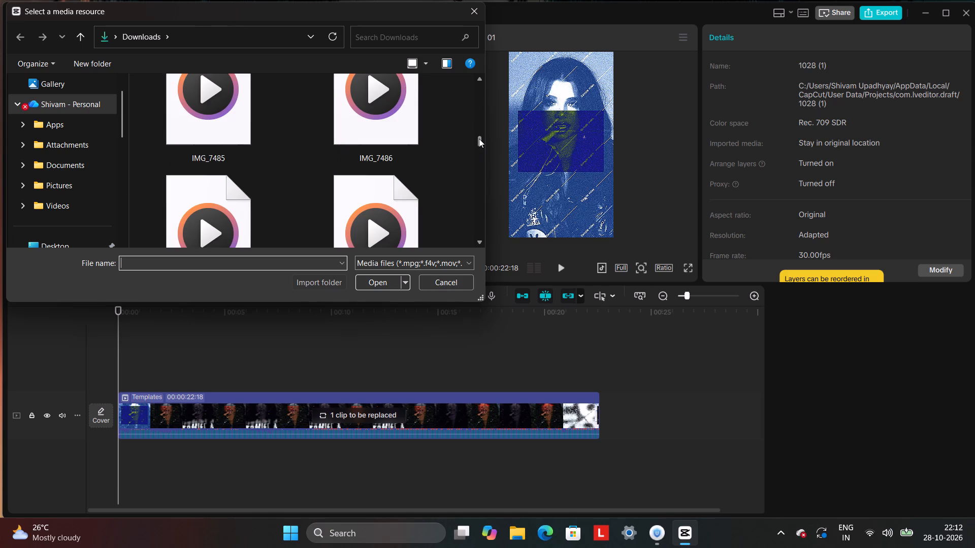
left_click_drag(479, 139, 479, 111)
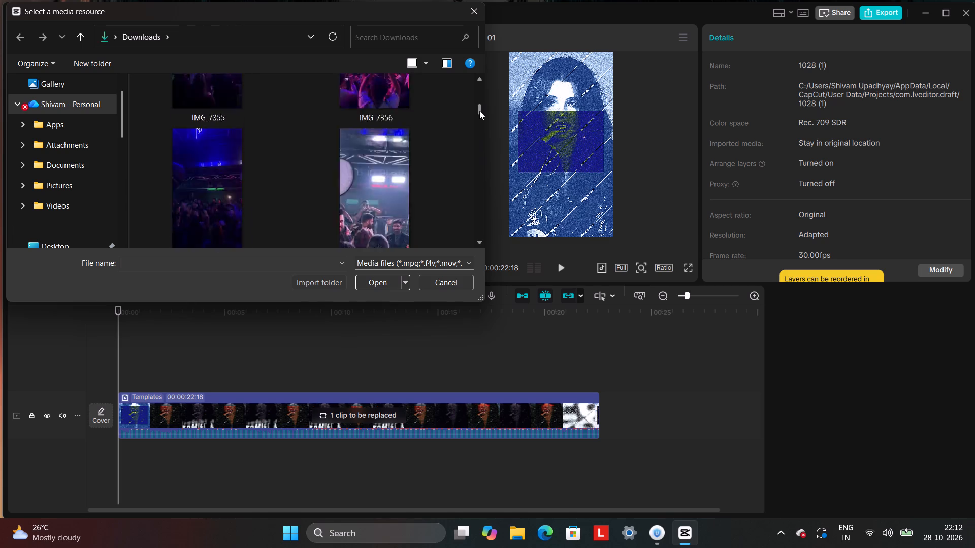
left_click_drag(479, 111, 479, 136)
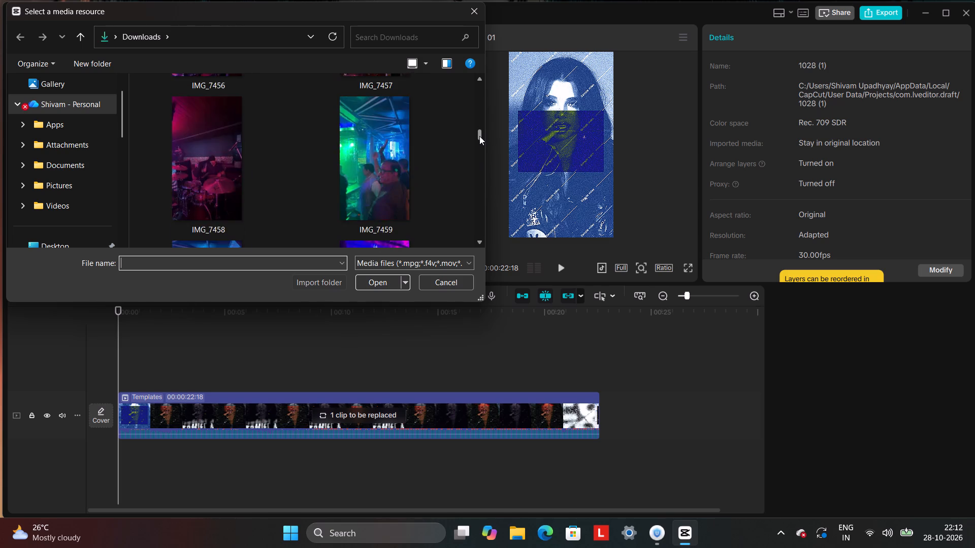
left_click_drag(479, 136, 479, 156)
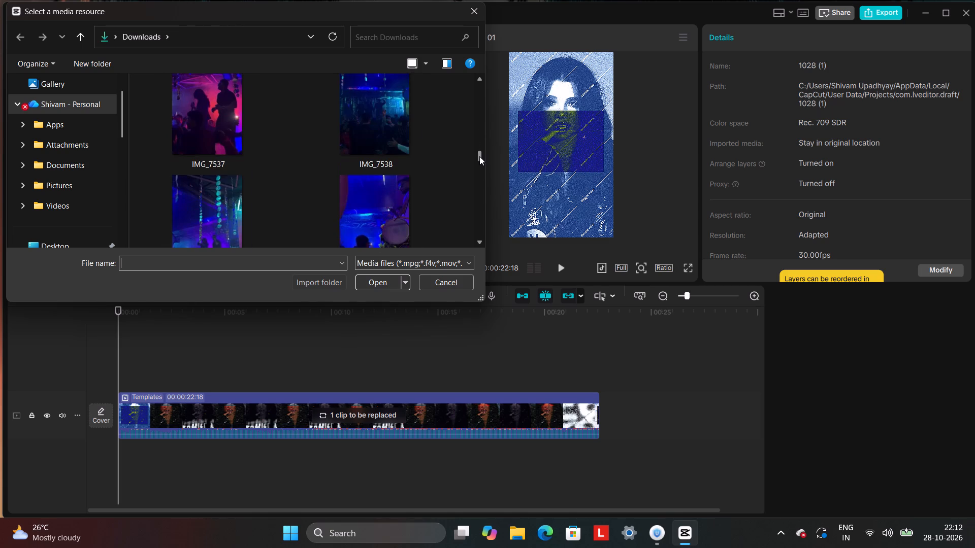
left_click_drag(479, 156, 479, 166)
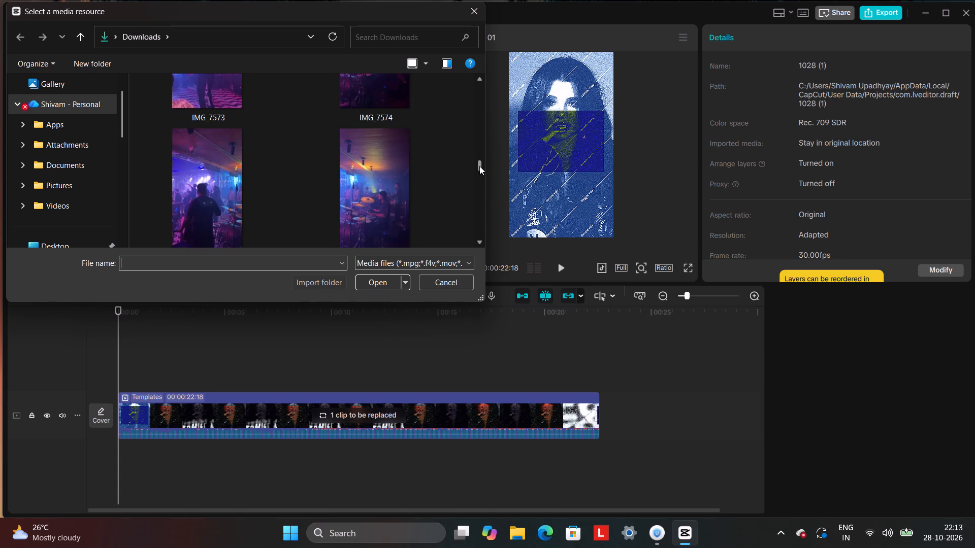
left_click_drag(479, 166, 480, 172)
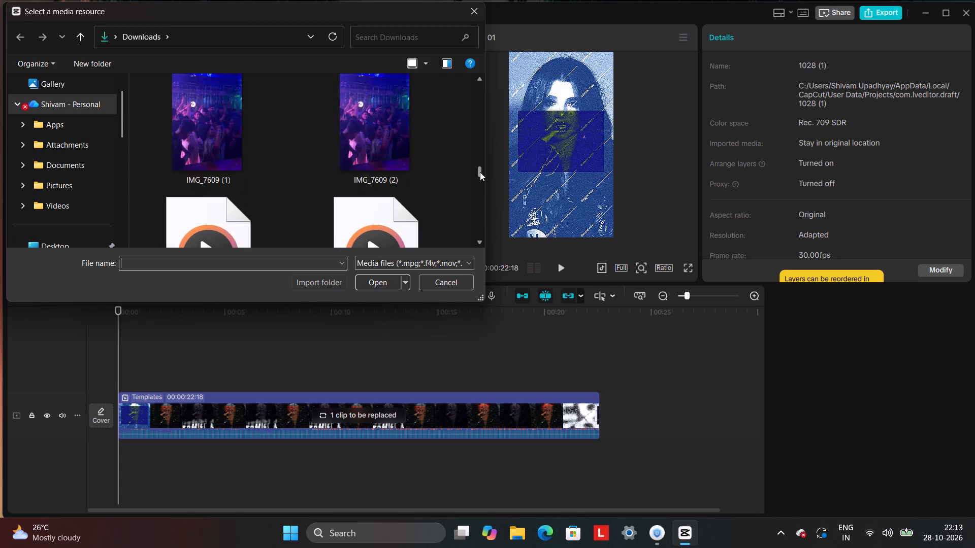
left_click_drag(480, 172, 480, 173)
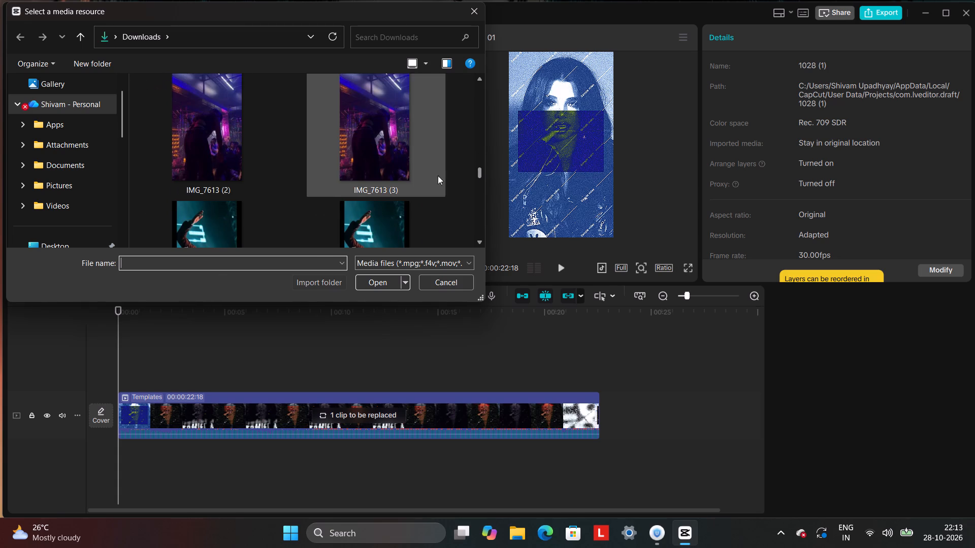
scroll(380, 181, "up", 19)
scroll(383, 172, "up", 10)
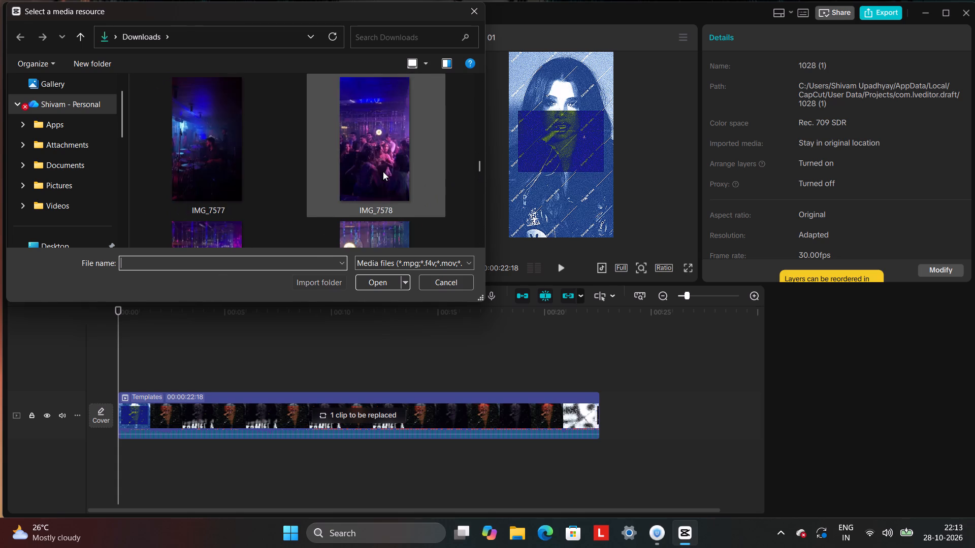
scroll(383, 172, "up", 10)
scroll(383, 172, "up", 12)
scroll(383, 172, "up", 10)
scroll(383, 172, "up", 12)
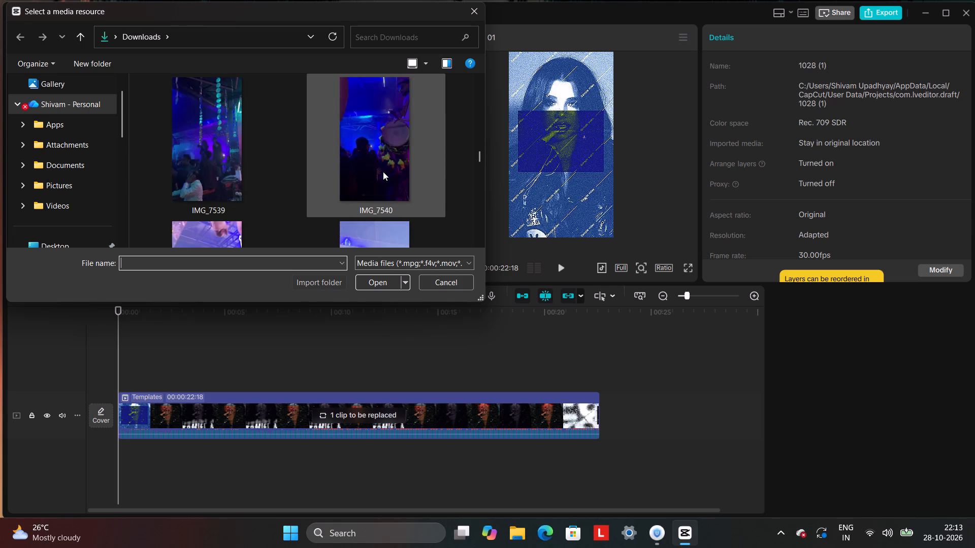
scroll(383, 172, "up", 15)
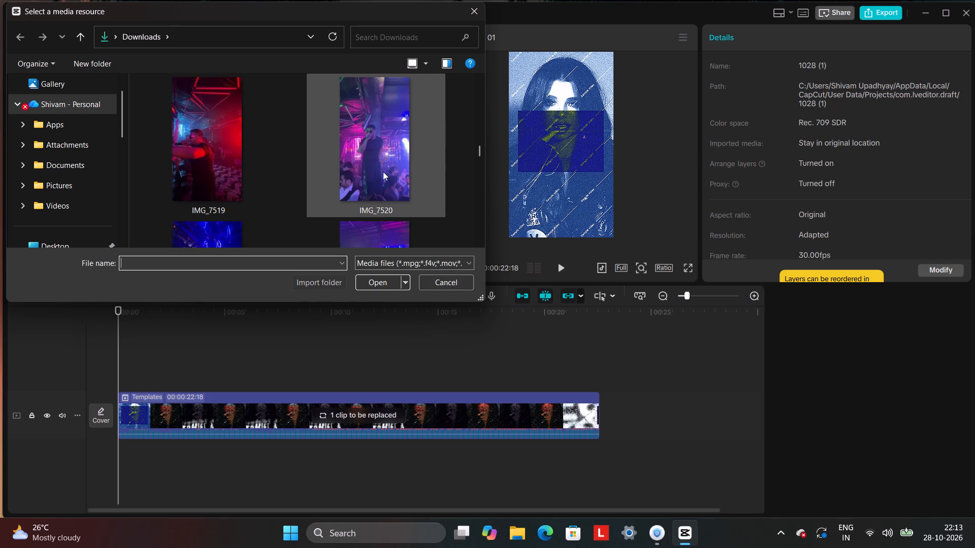
scroll(383, 172, "up", 12)
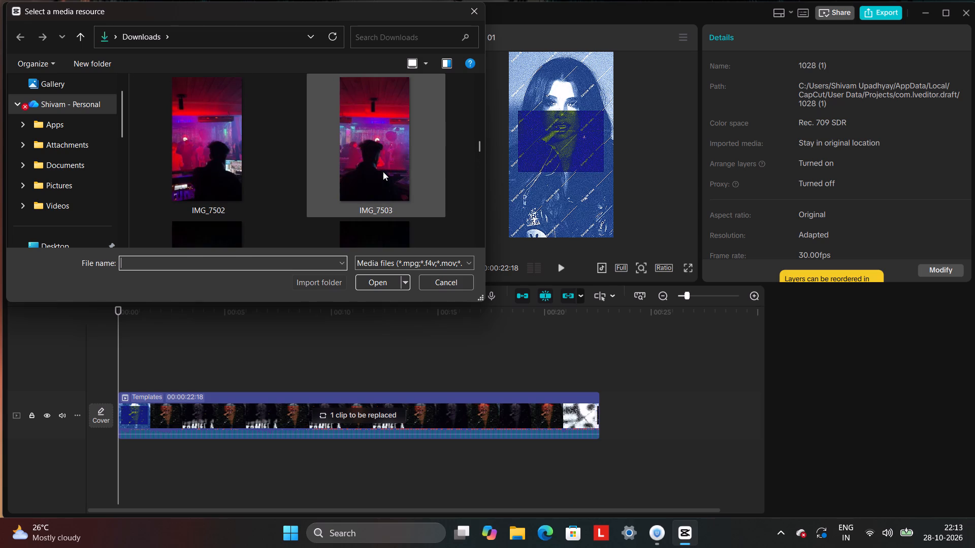
scroll(383, 172, "up", 1)
Preview the IMG_7502 (1) video from the Downloads folder in Media Player, and return to the media import dialog.
left_click(383, 172)
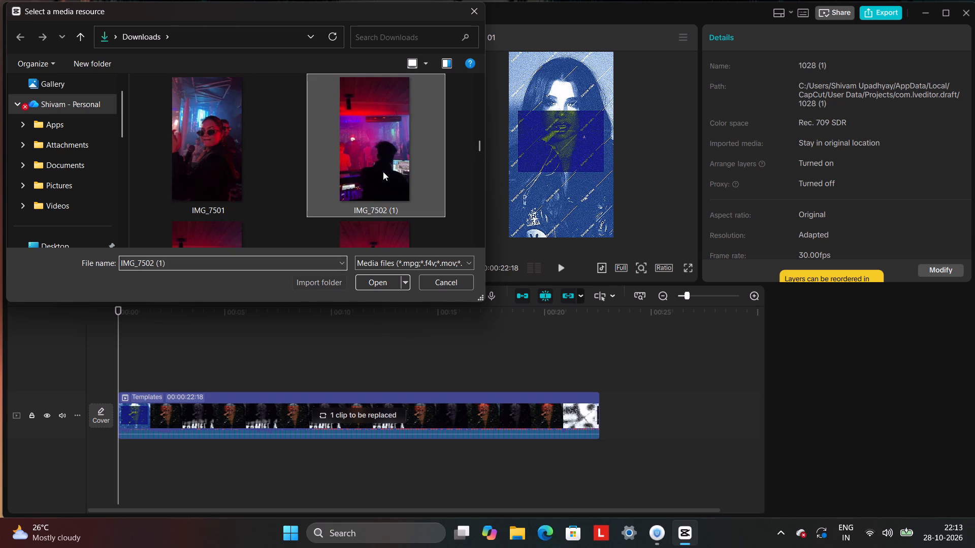
right_click(383, 172)
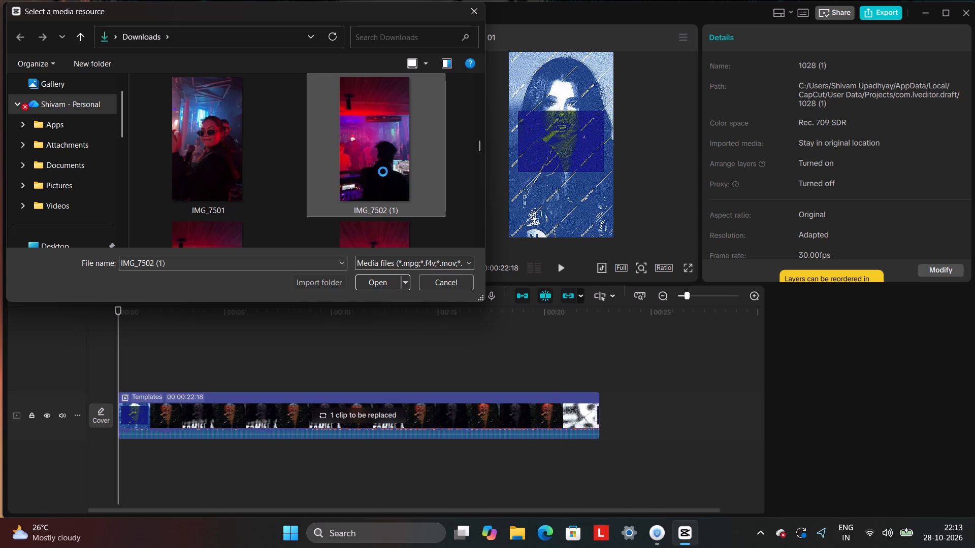
left_click(414, 185)
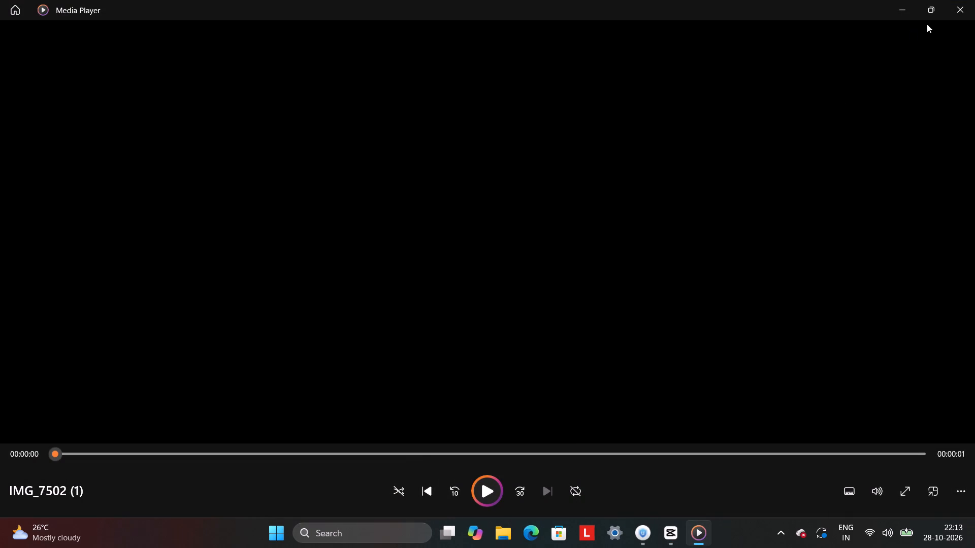
left_click(963, 7)
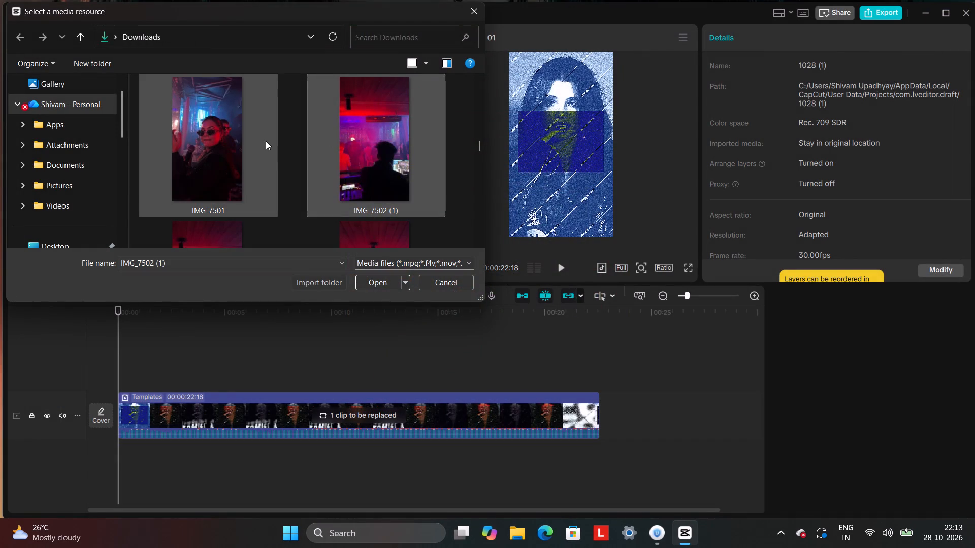
Preview the IMG_7496 video from the Downloads folder in Media Player, and close the media import dialog without importing.
scroll(266, 141, "up", 4)
right_click(382, 132)
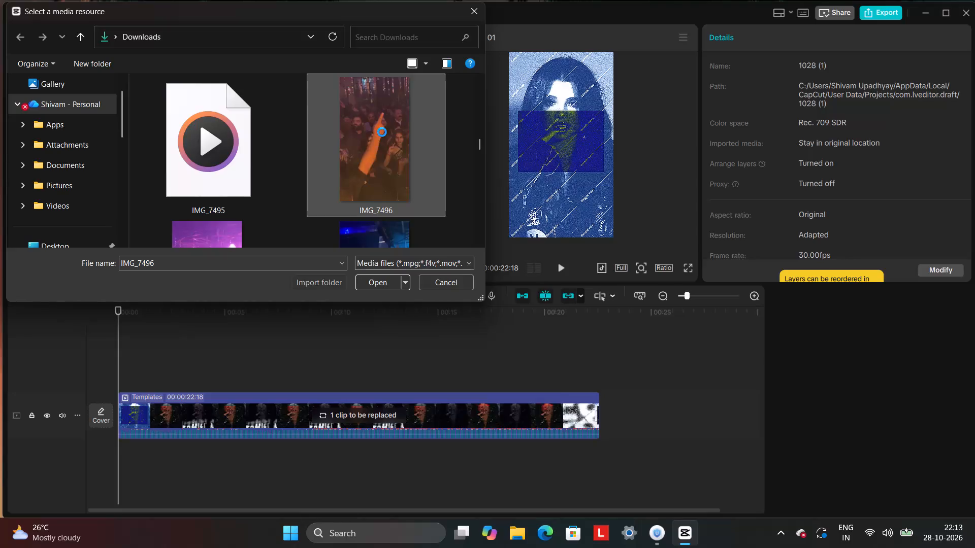
left_click(413, 169)
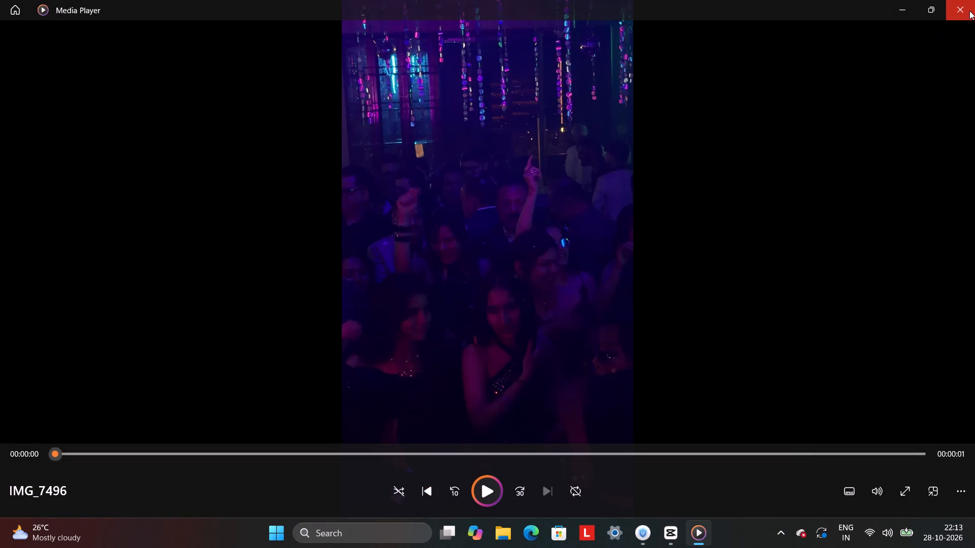
left_click(969, 11)
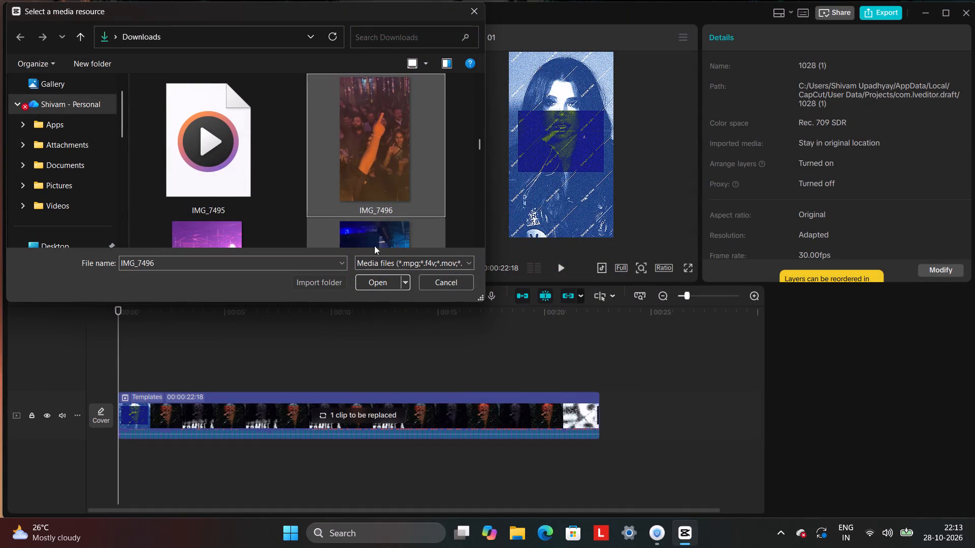
left_click(424, 363)
left_click(537, 416)
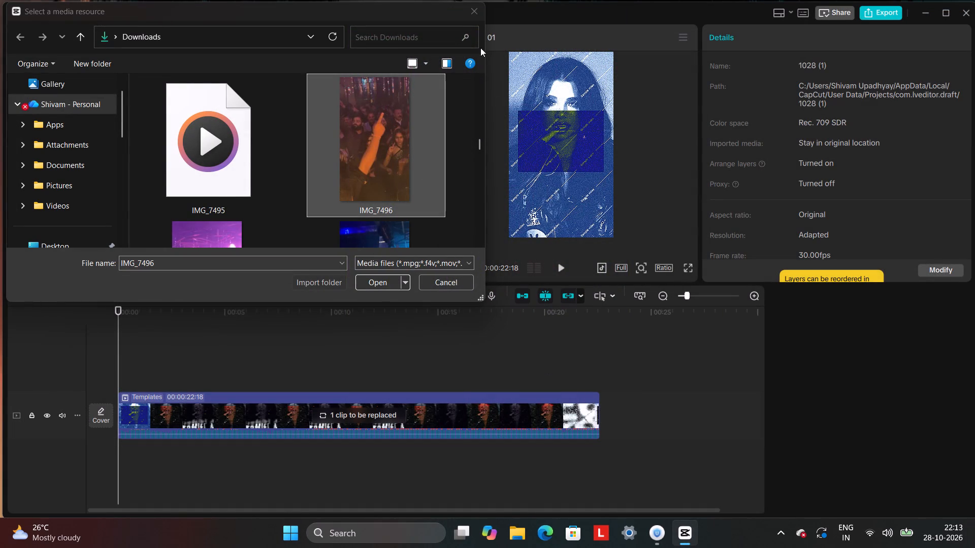
left_click(478, 12)
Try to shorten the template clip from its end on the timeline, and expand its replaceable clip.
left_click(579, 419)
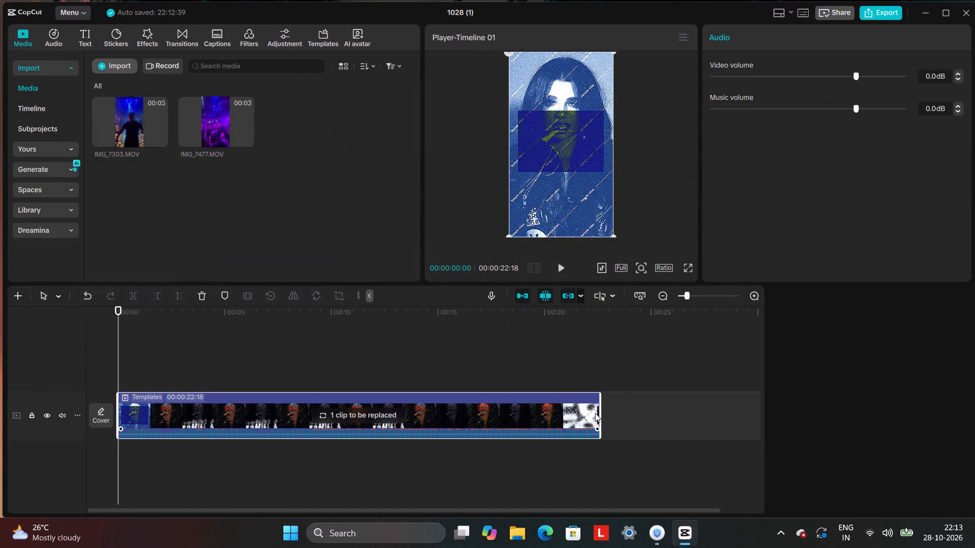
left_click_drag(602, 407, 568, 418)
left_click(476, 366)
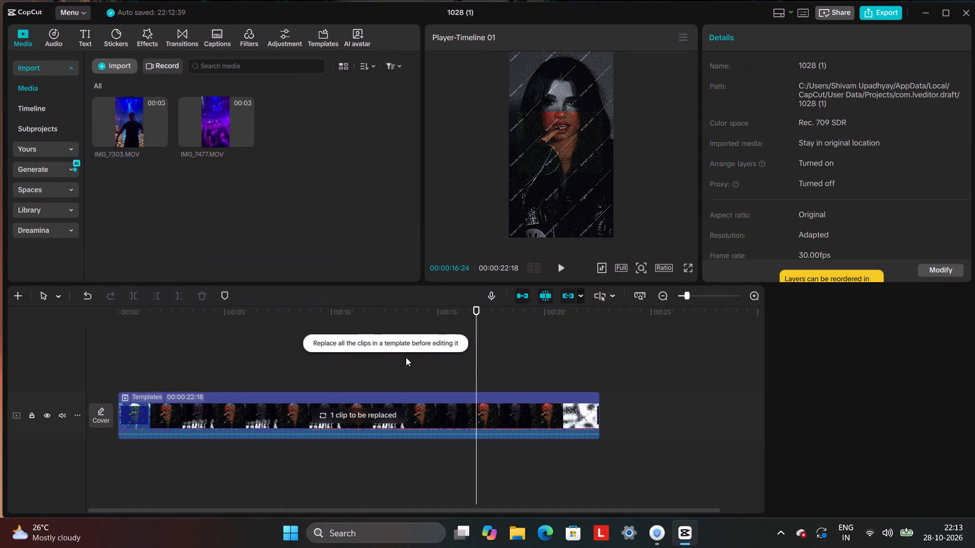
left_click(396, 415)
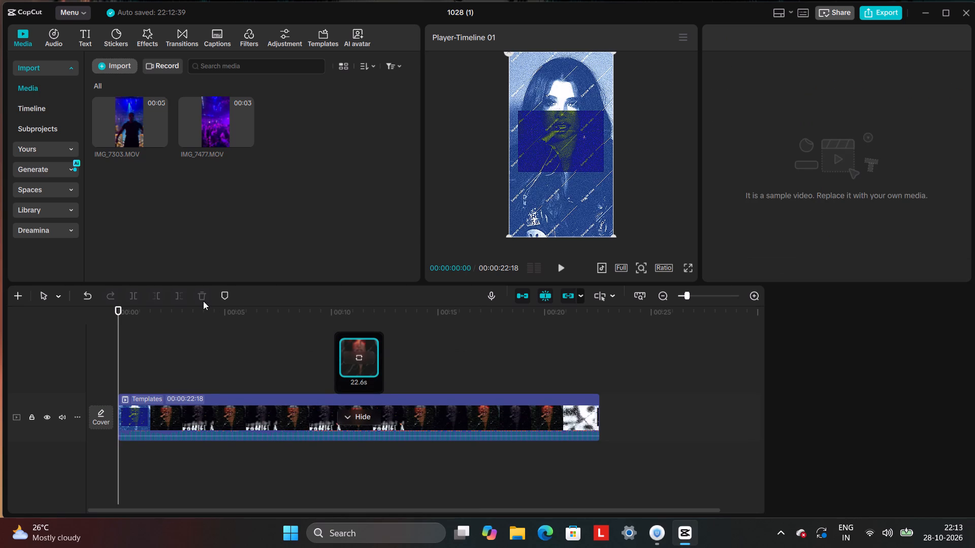
Close this template project, browse further through the "vfx" template results, and start a new project from the "collide" template.
left_click(961, 16)
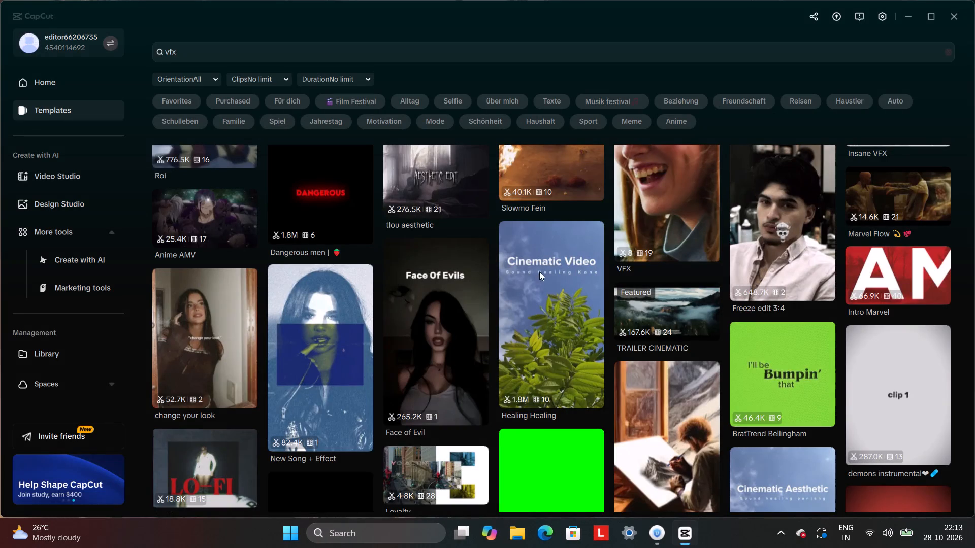
scroll(516, 300, "down", 6)
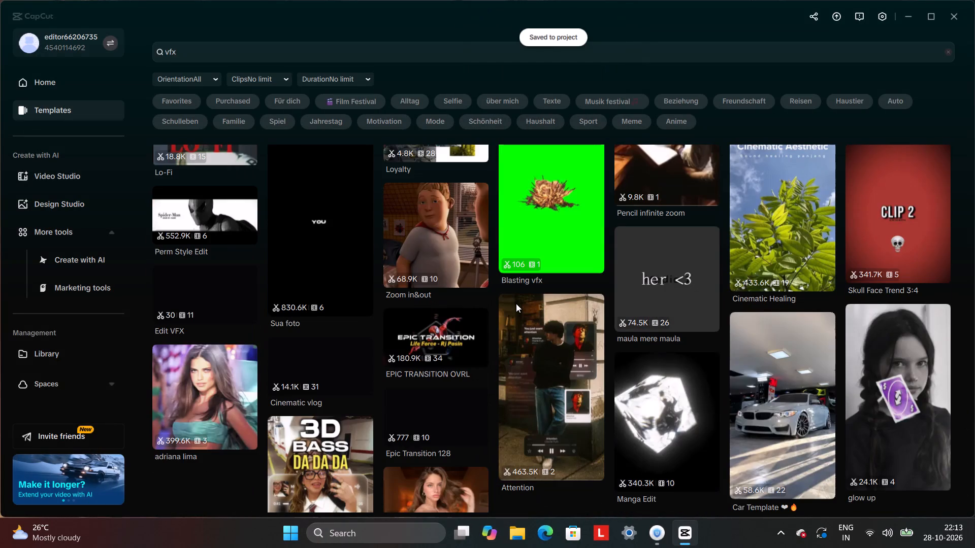
scroll(516, 303, "down", 2)
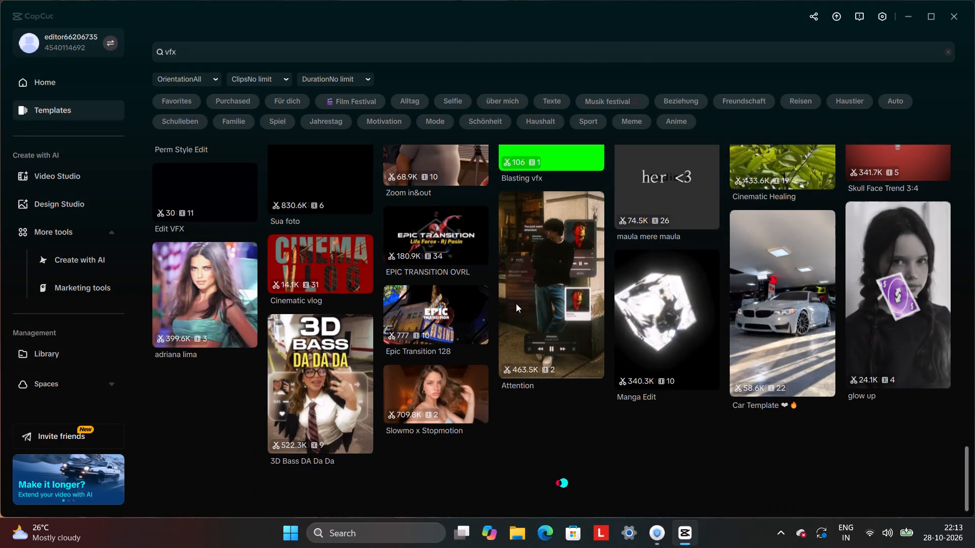
scroll(516, 303, "down", 4)
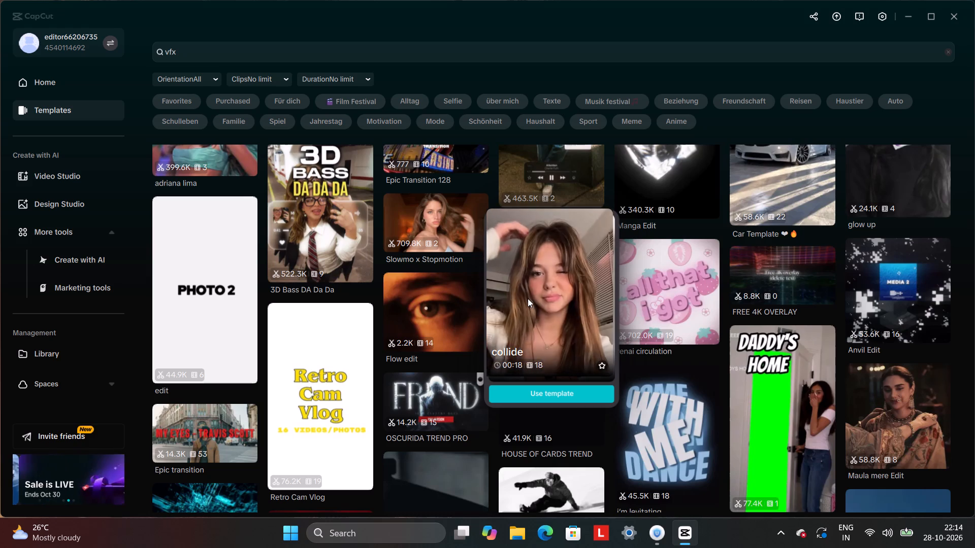
left_click(521, 392)
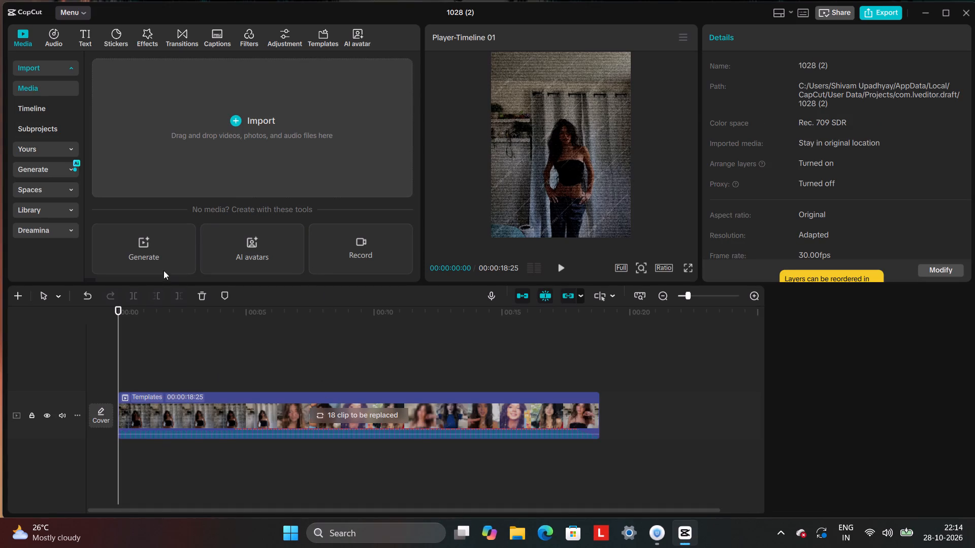
Import the long run of consecutive club videos starting at IMG_7299 from the Downloads folder into the project's media.
left_click(196, 125)
left_click(223, 135)
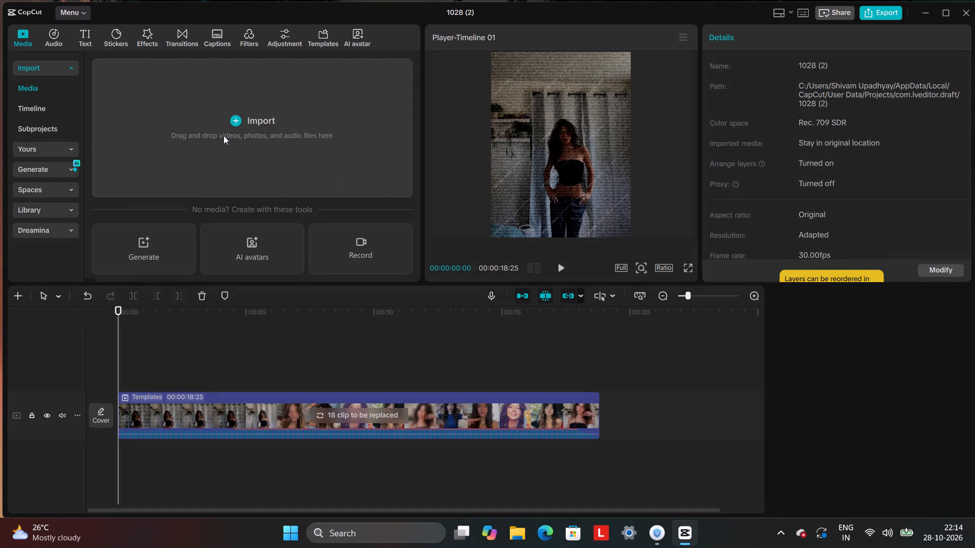
scroll(262, 175, "down", 2)
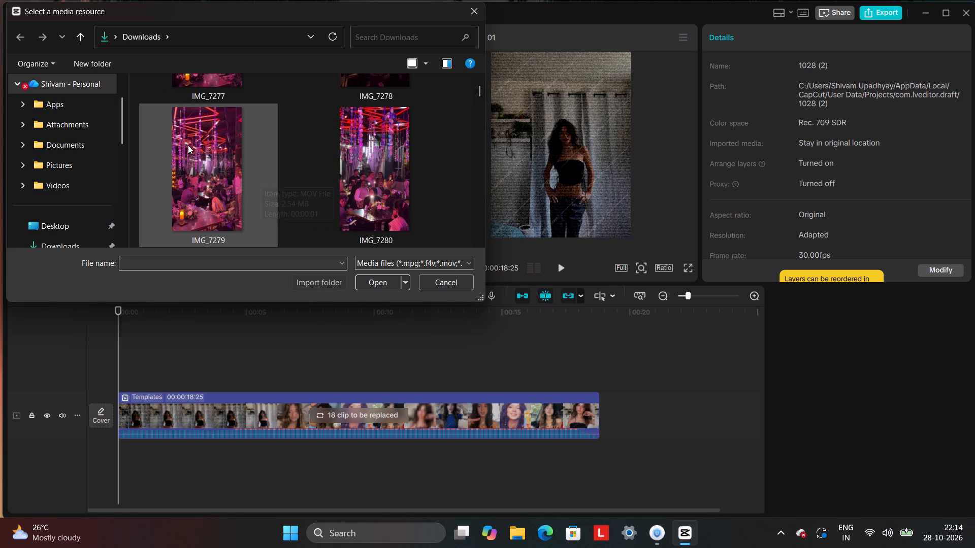
scroll(174, 127, "down", 20)
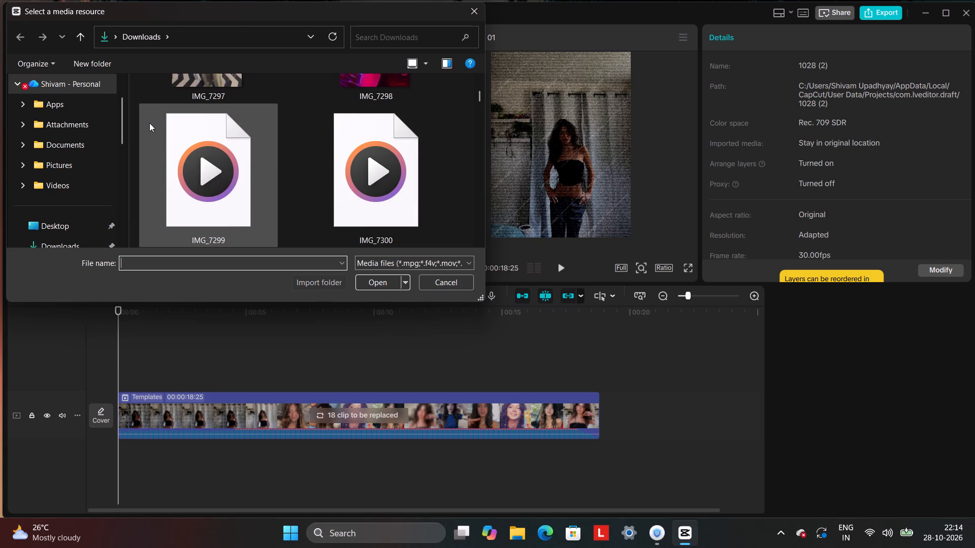
left_click_drag(149, 123, 375, 241)
scroll(365, 228, "down", 3)
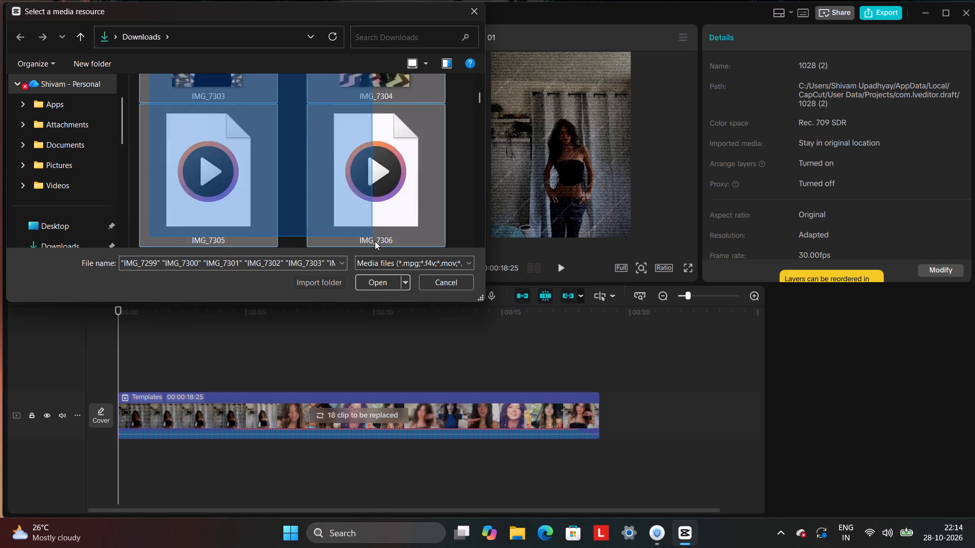
scroll(375, 241, "down", 11)
left_click_drag(375, 241, 433, 218)
scroll(433, 218, "down", 10)
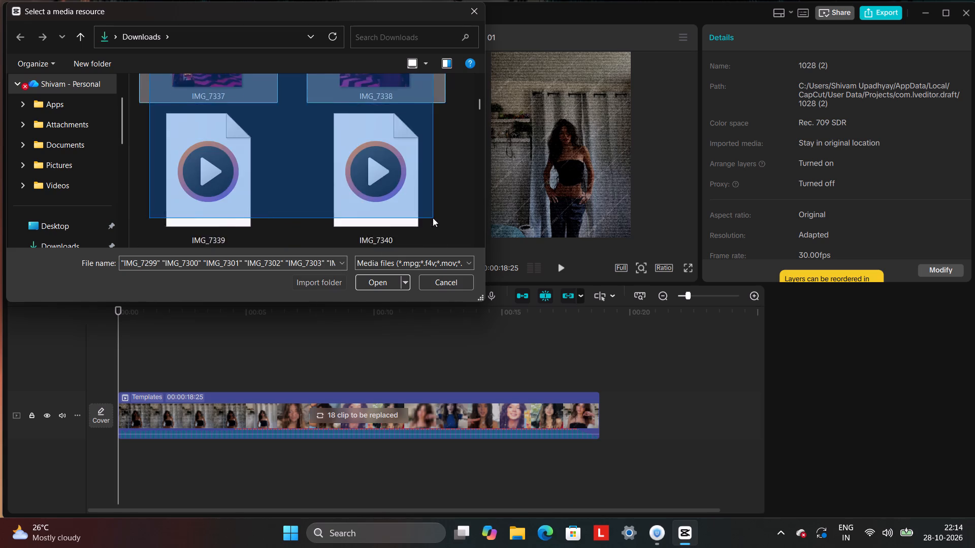
scroll(433, 218, "down", 20)
scroll(433, 218, "down", 14)
left_click_drag(433, 218, 406, 263)
scroll(431, 222, "down", 20)
scroll(431, 222, "down", 4)
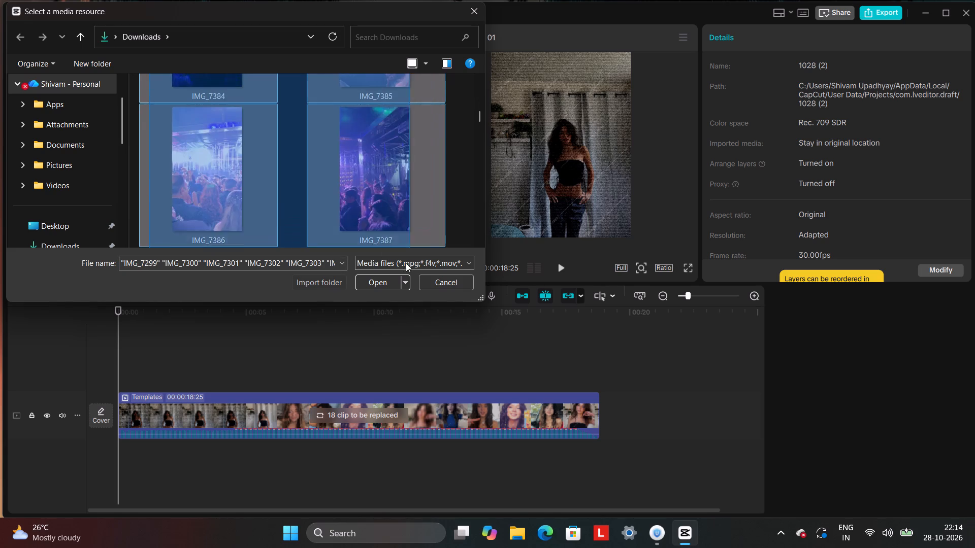
left_click_drag(406, 263, 398, 282)
left_click(397, 277)
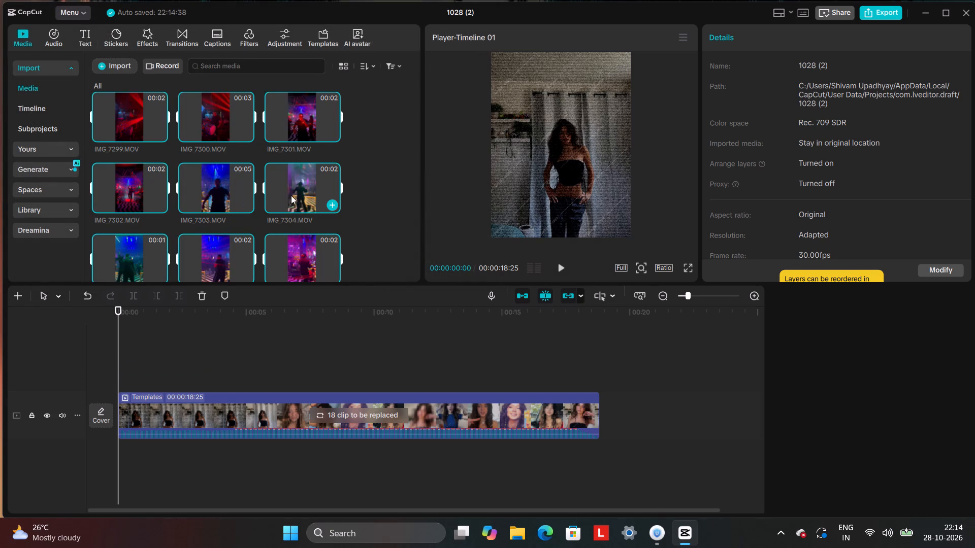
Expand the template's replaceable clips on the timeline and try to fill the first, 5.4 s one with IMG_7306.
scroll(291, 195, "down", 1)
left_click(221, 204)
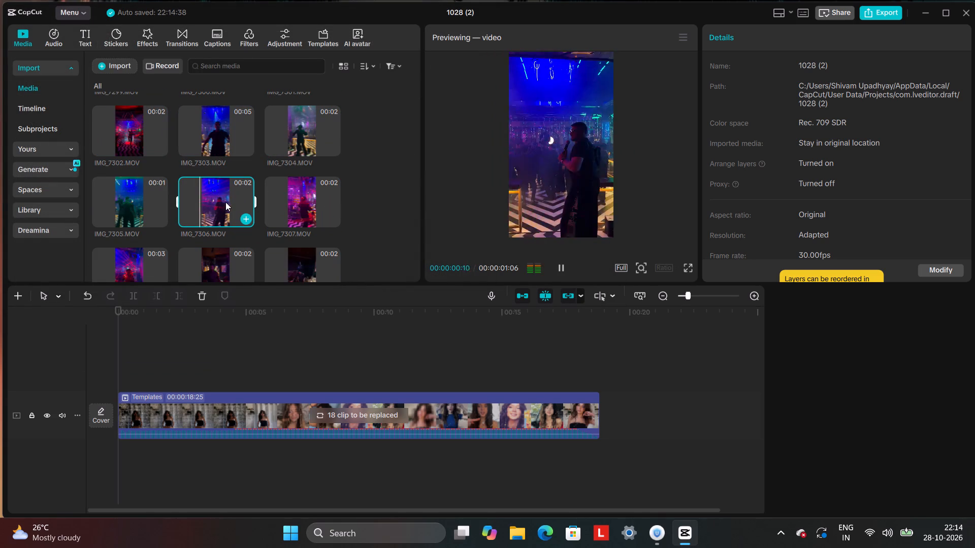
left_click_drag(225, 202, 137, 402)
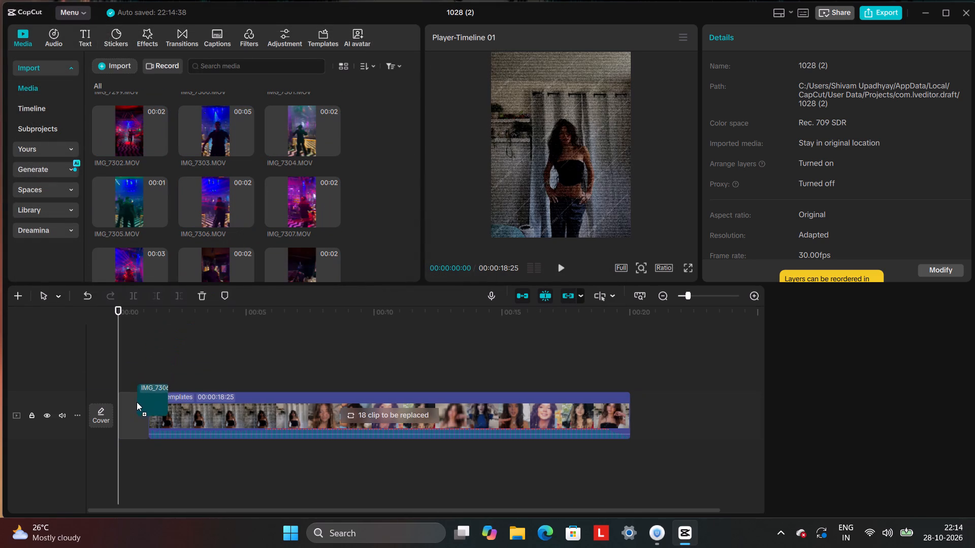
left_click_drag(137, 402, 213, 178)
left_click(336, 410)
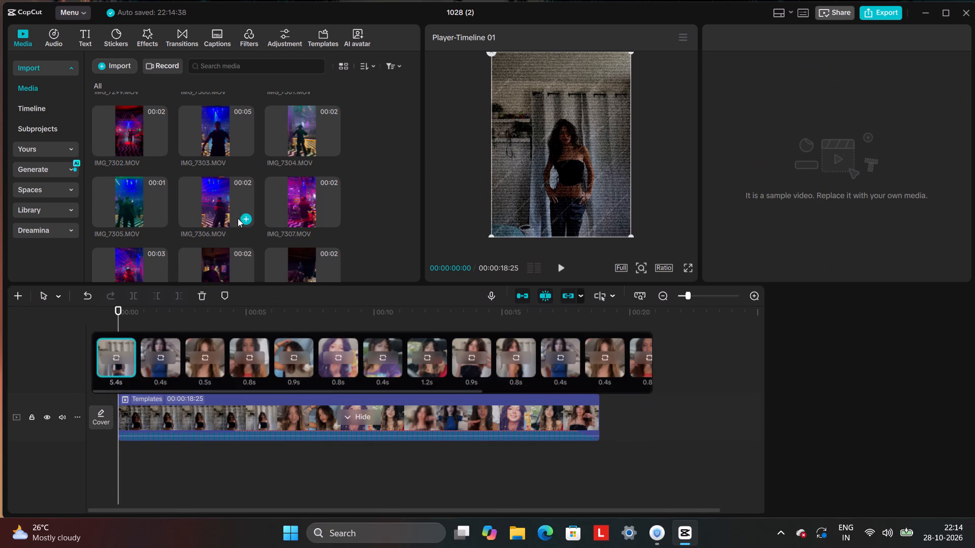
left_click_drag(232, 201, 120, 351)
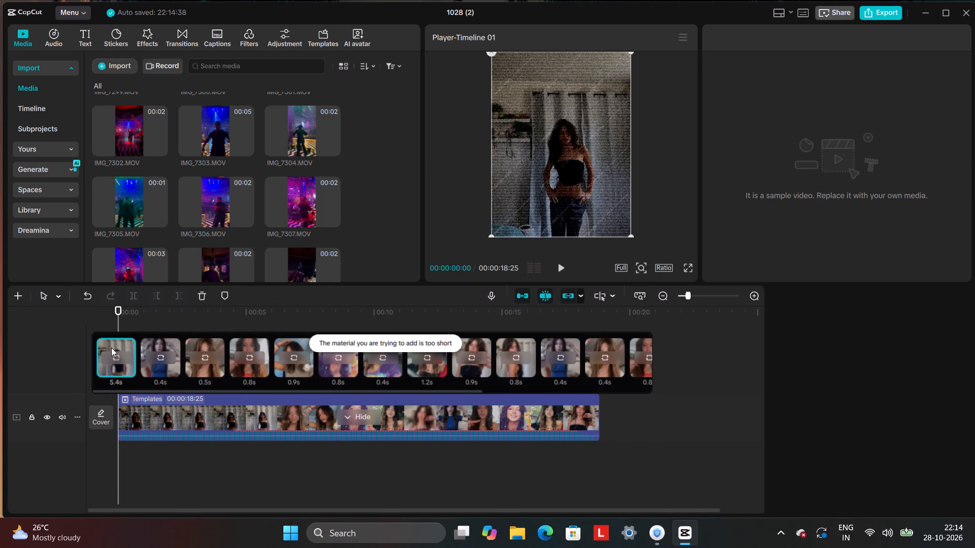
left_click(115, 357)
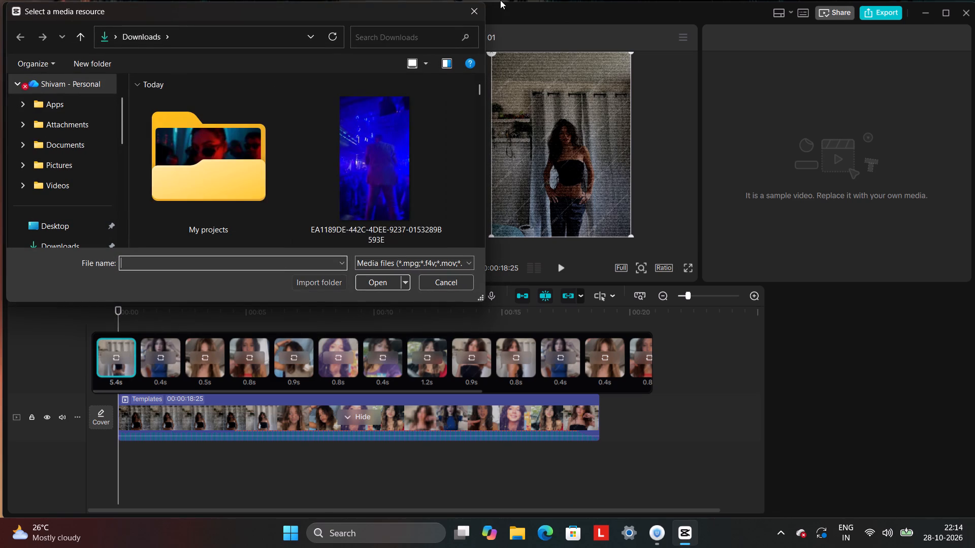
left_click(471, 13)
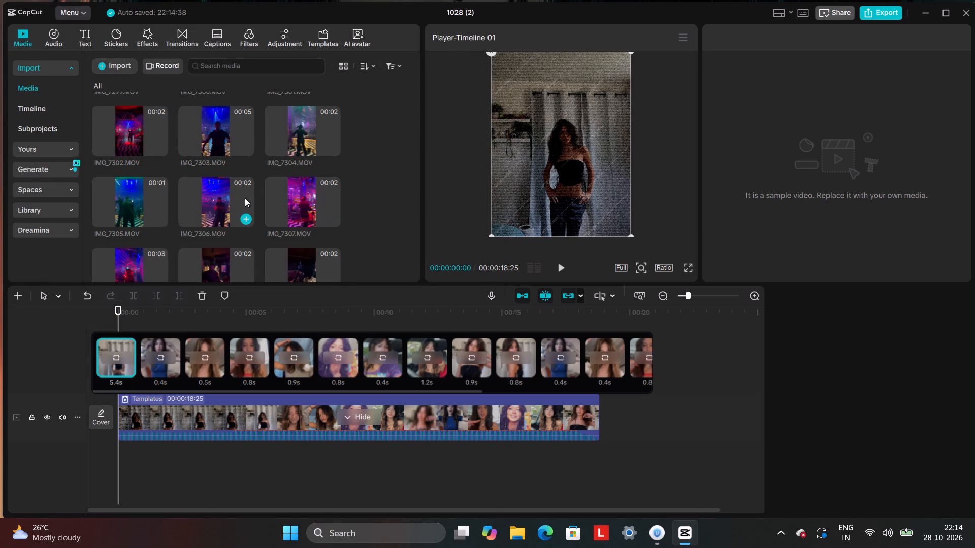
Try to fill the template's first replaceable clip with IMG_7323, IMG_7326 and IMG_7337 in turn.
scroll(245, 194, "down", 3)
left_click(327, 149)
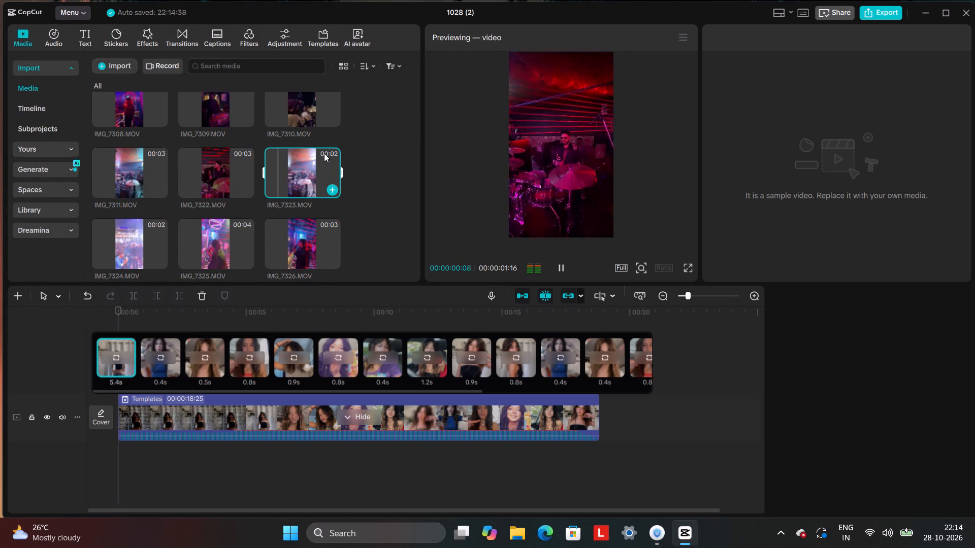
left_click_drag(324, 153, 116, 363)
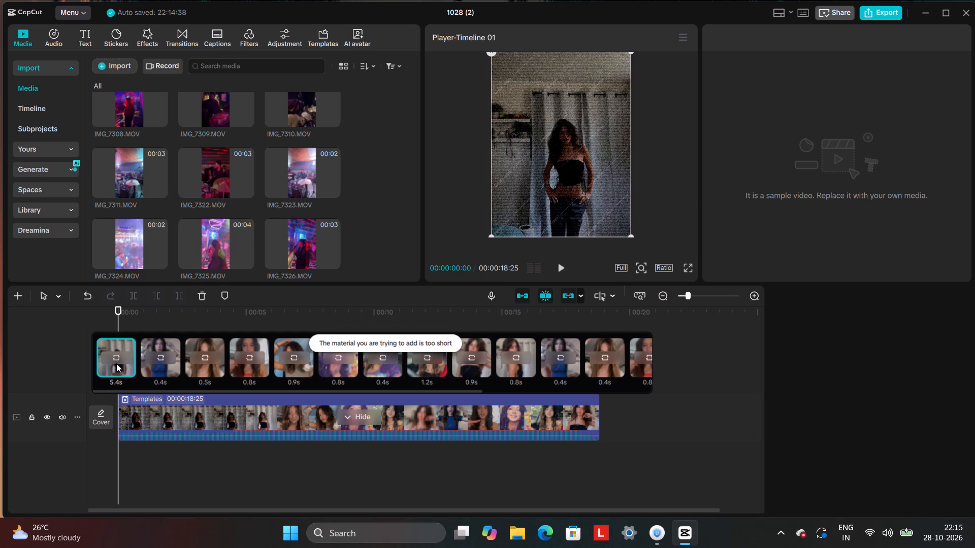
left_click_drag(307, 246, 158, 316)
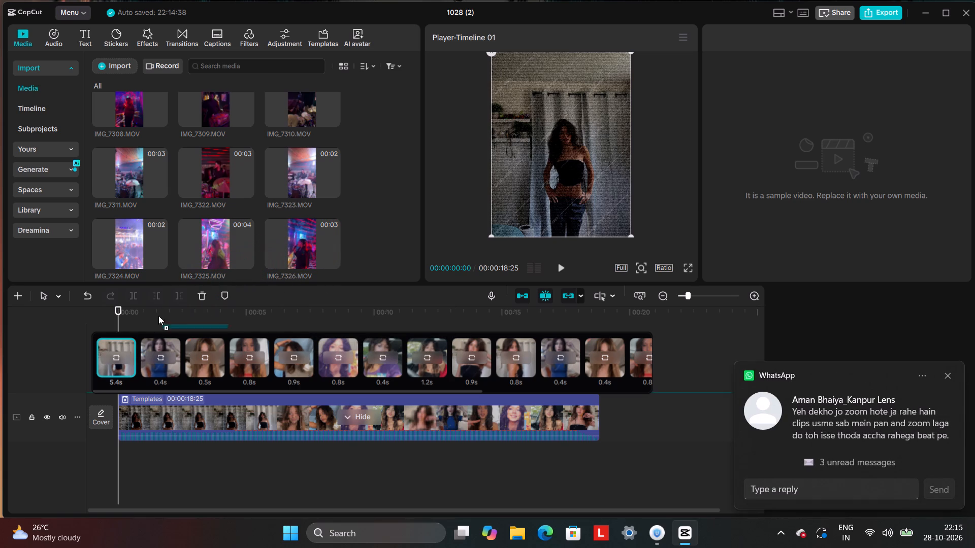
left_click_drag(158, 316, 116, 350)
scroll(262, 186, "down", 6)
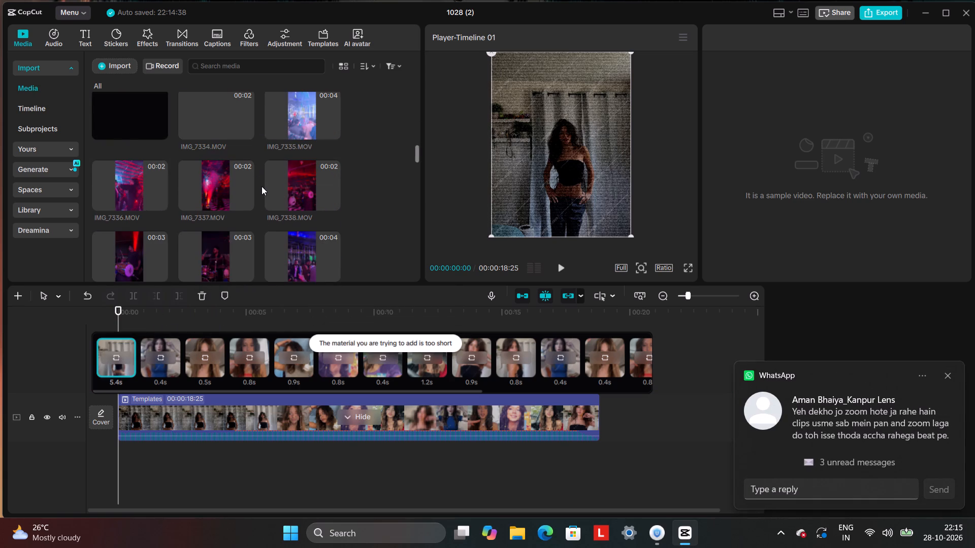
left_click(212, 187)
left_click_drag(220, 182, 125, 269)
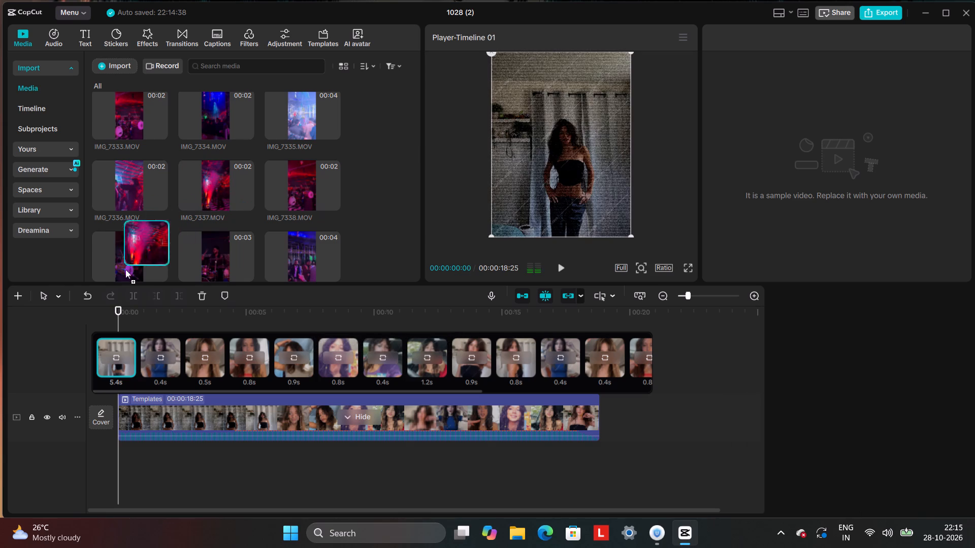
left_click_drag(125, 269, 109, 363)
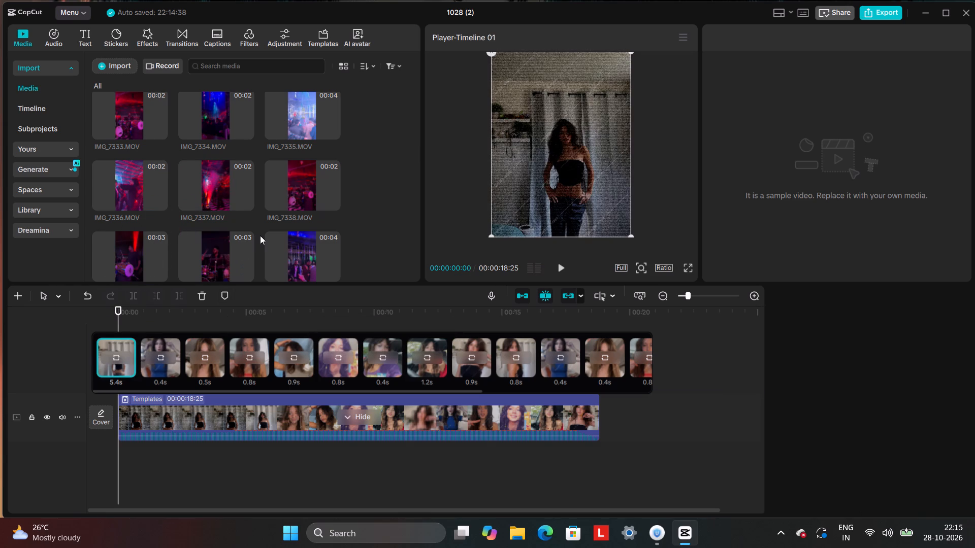
Find the 15-second IMG_7351 crowd video in the project media and fill the template's first replaceable clip with it.
scroll(262, 234, "down", 6)
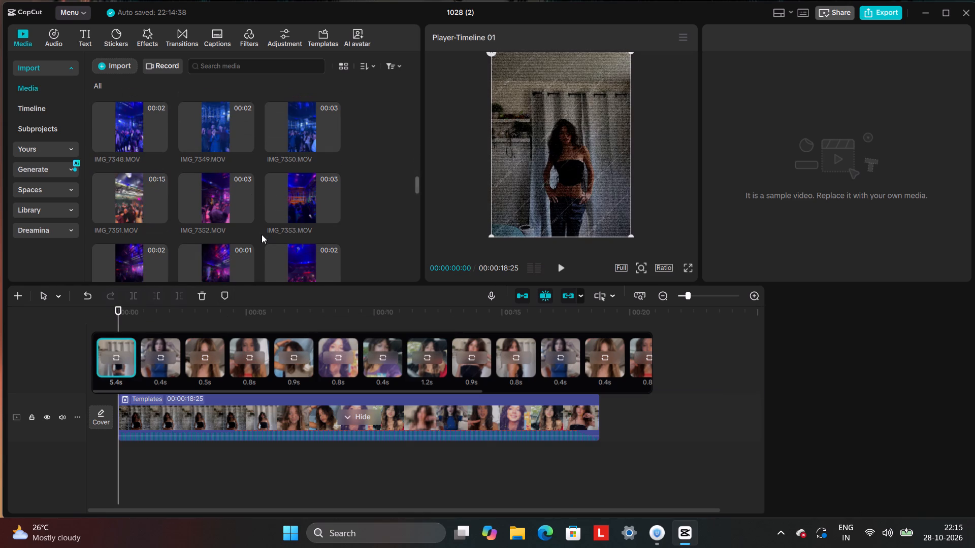
scroll(262, 234, "down", 2)
scroll(262, 234, "up", 1)
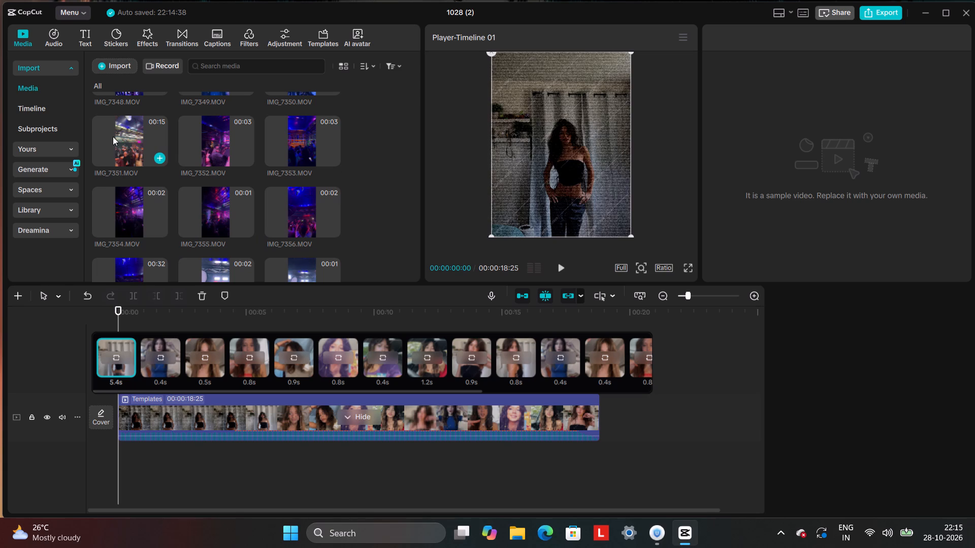
left_click(113, 136)
left_click_drag(131, 136, 133, 255)
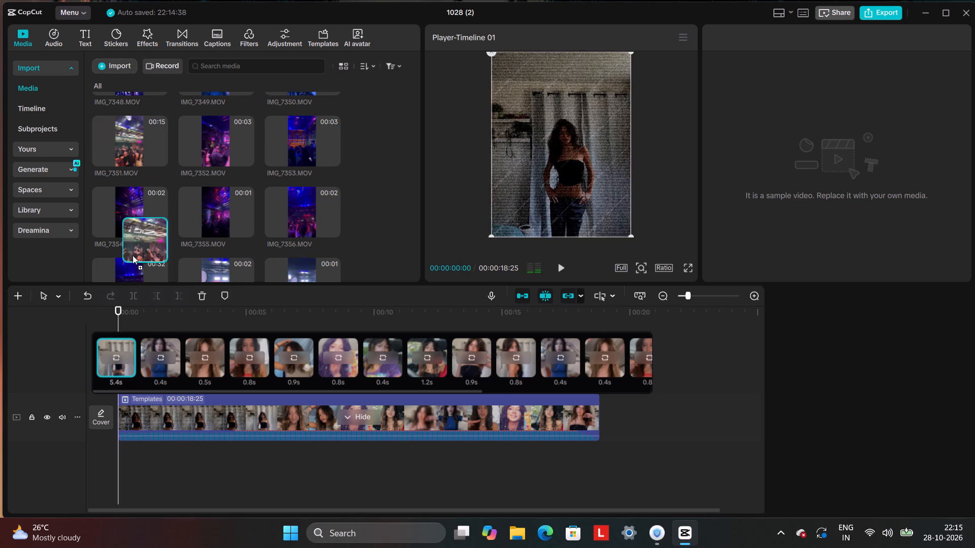
left_click_drag(133, 255, 110, 362)
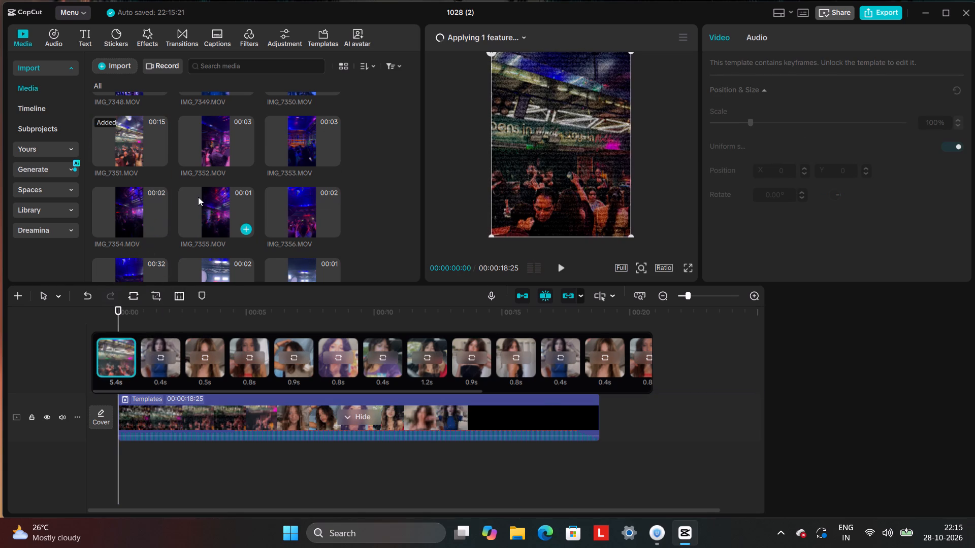
Fill the template's second replaceable clip, the 0.4 s one, with IMG_7306 from the project media.
scroll(250, 214, "up", 1)
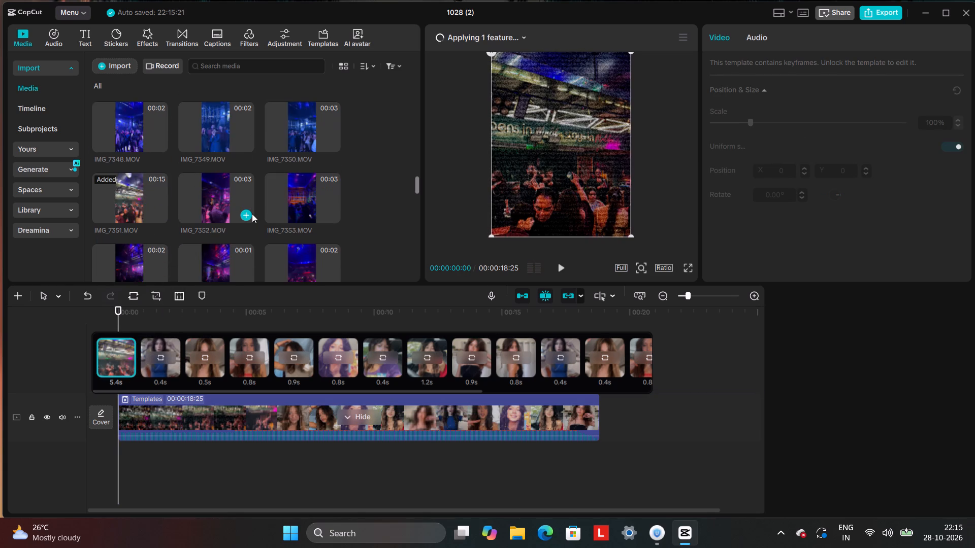
scroll(253, 210, "up", 14)
left_click(236, 157)
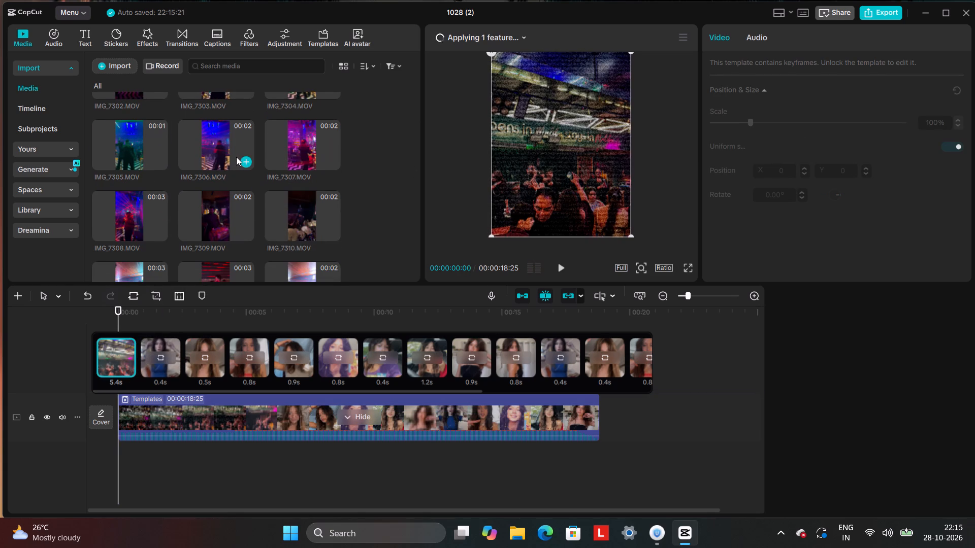
left_click_drag(234, 149, 154, 358)
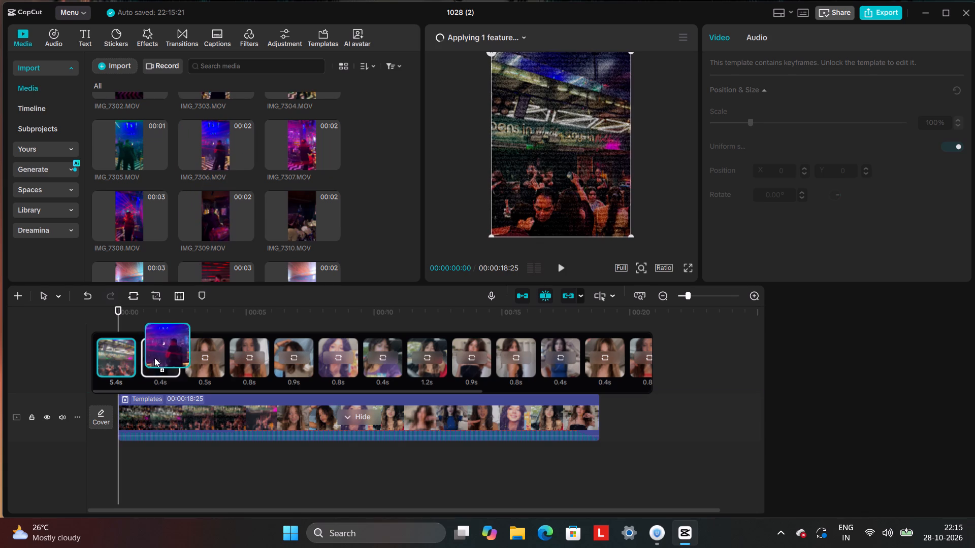
left_click_drag(154, 358, 154, 362)
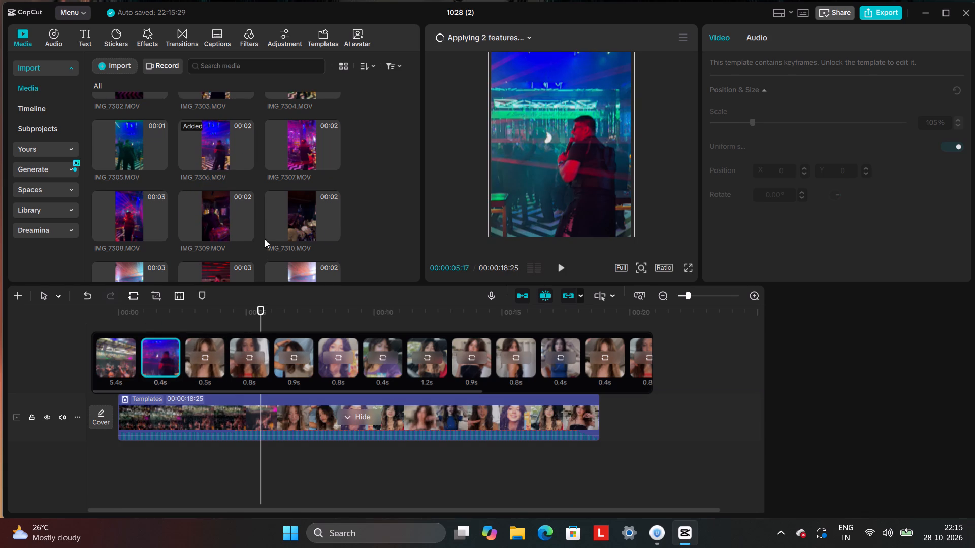
Fill the template's third replaceable clip, the 0.5 s one, with IMG_7325.
scroll(303, 193, "down", 2)
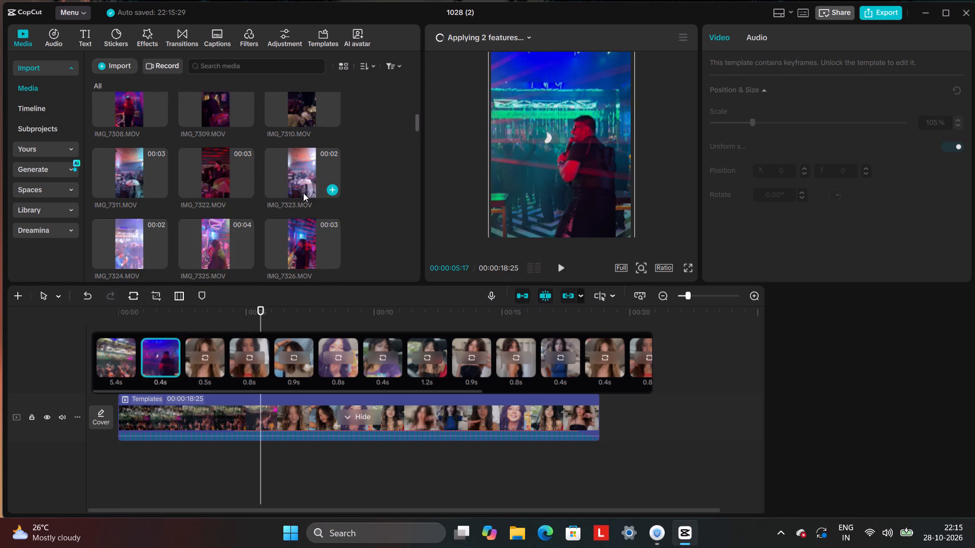
scroll(303, 193, "down", 1)
left_click(216, 191)
left_click_drag(217, 190, 206, 216)
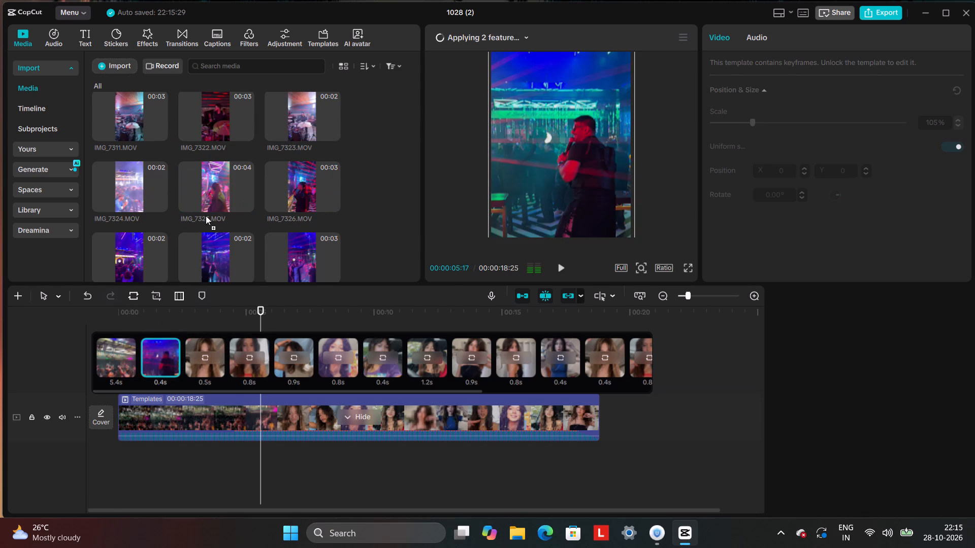
left_click_drag(206, 216, 202, 366)
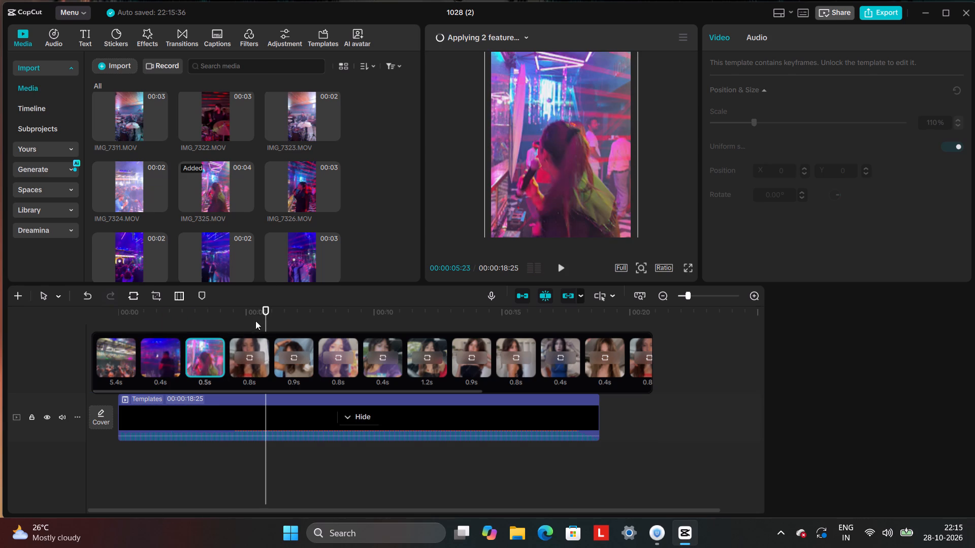
Preview IMG_7332, but fill the template's fourth replaceable clip, the 0.8 s one, with IMG_7331.
scroll(287, 253, "down", 2)
left_click(308, 223)
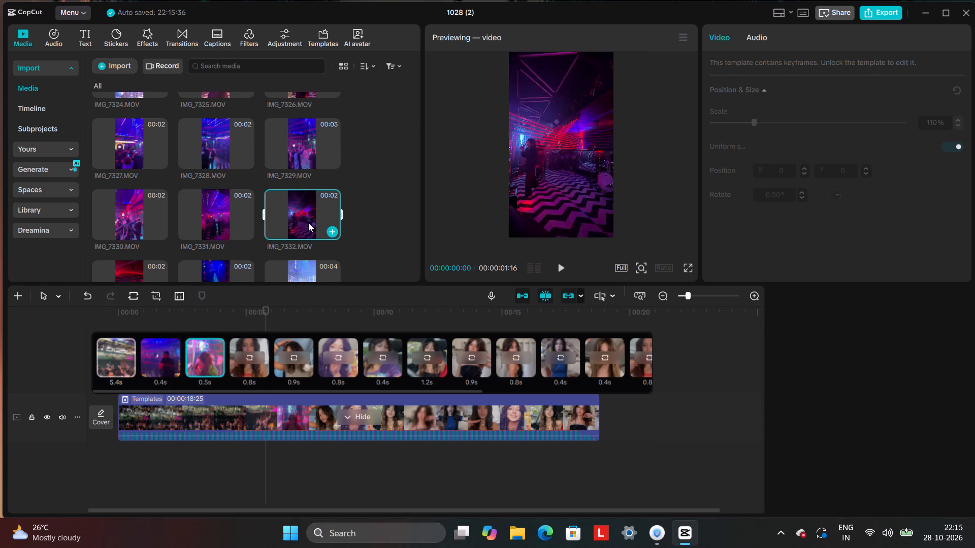
left_click(223, 222)
left_click_drag(223, 222, 229, 323)
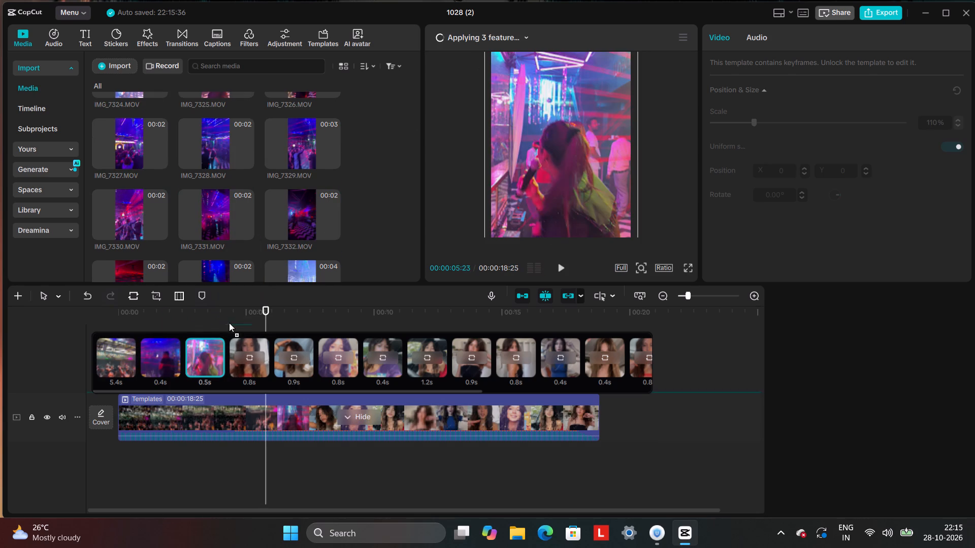
left_click_drag(229, 323, 235, 346)
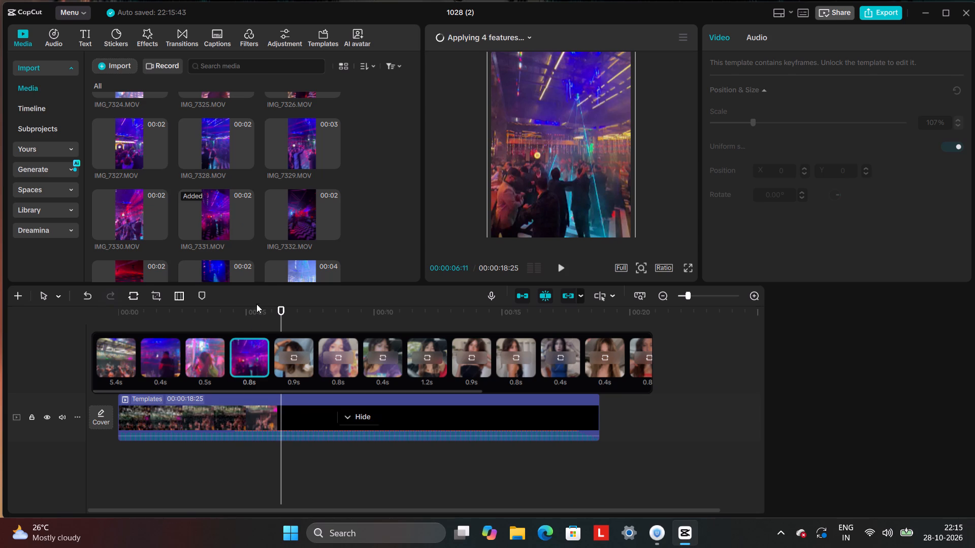
Preview IMG_7341, but fill the template's fifth replaceable clip, the 0.9 s one, with IMG_7344.
scroll(276, 263, "down", 4)
left_click(295, 207)
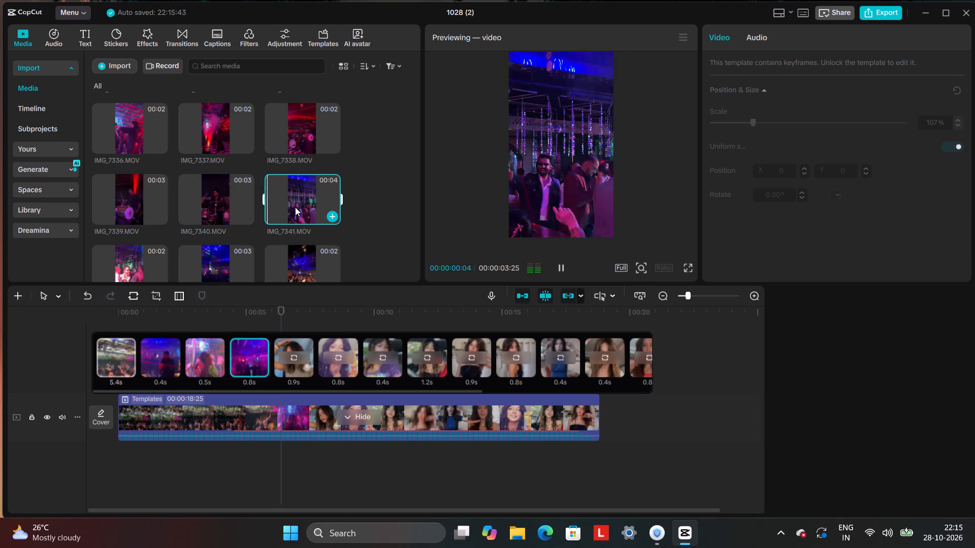
scroll(281, 198, "down", 1)
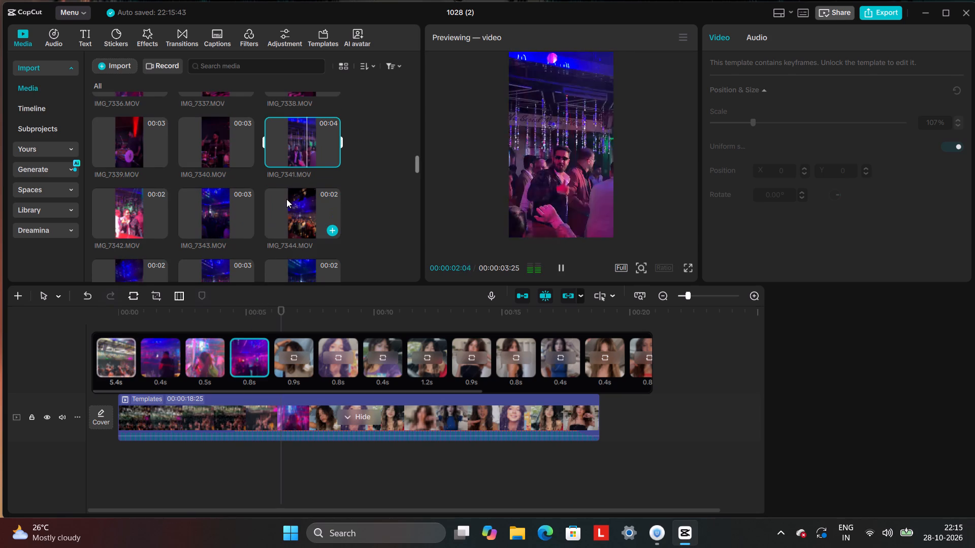
left_click(289, 200)
left_click_drag(289, 200, 289, 338)
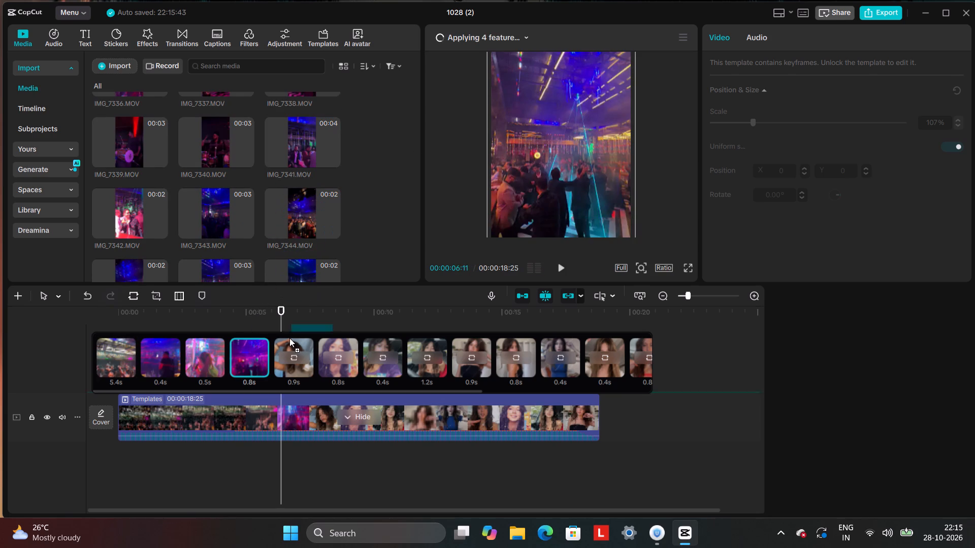
left_click_drag(289, 338, 287, 355)
Preview club videos between IMG_7349 and IMG_7359 and fill the template's seventh replaceable clip, the 0.4 s one, with IMG_7363.
scroll(314, 223, "down", 2)
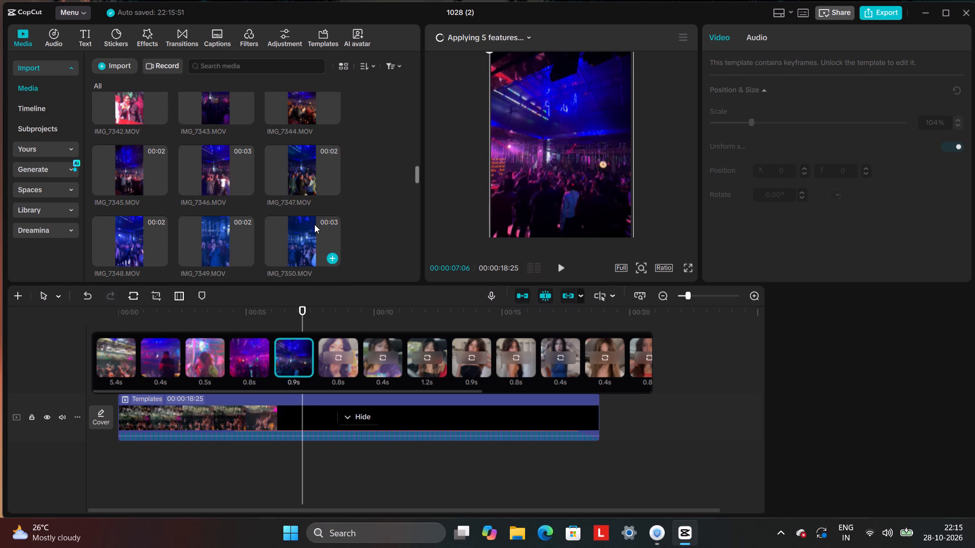
left_click(314, 231)
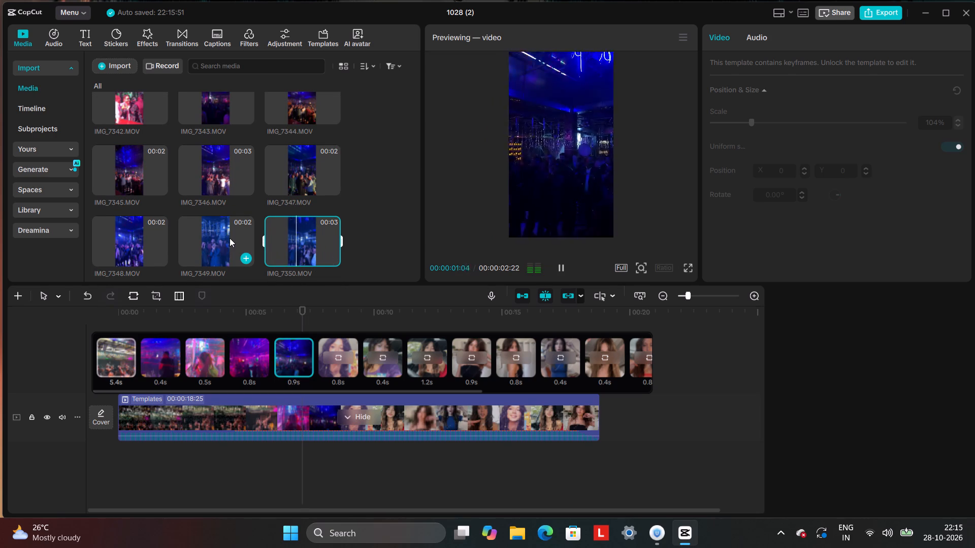
left_click(230, 238)
scroll(239, 229, "down", 2)
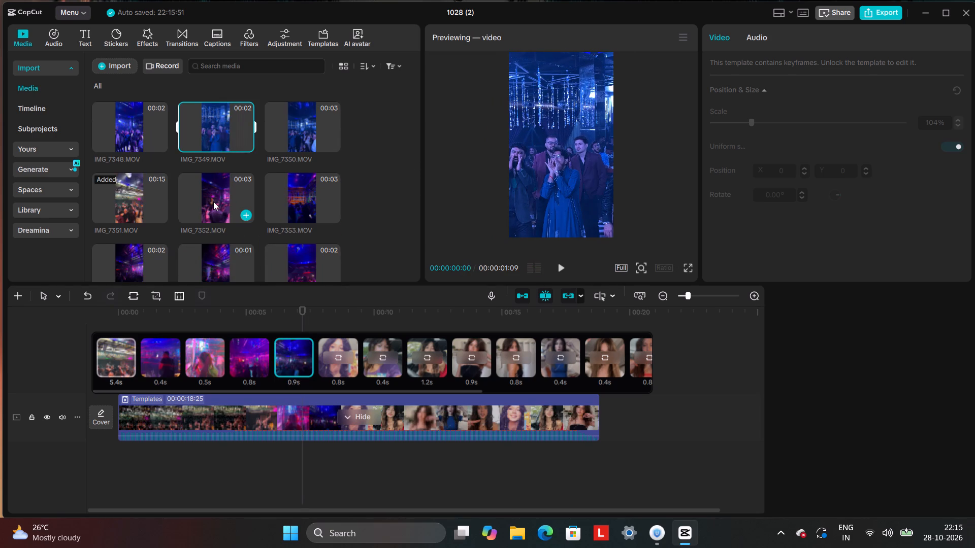
left_click(213, 201)
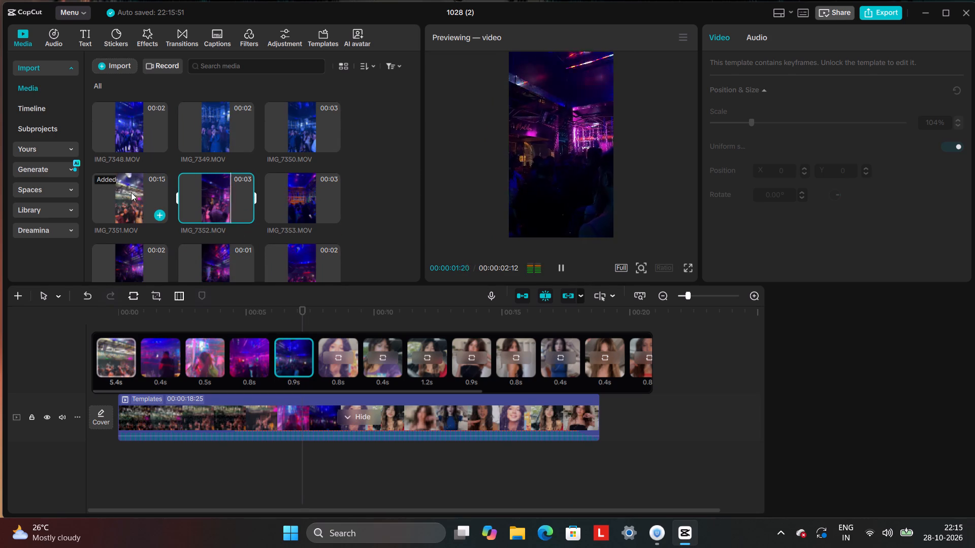
left_click(131, 192)
scroll(146, 185, "down", 3)
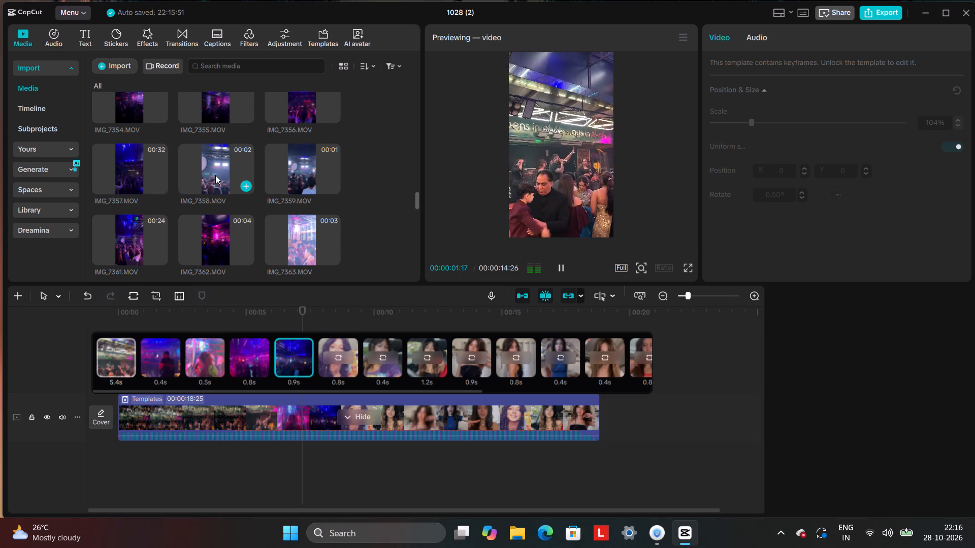
left_click(217, 174)
left_click(289, 158)
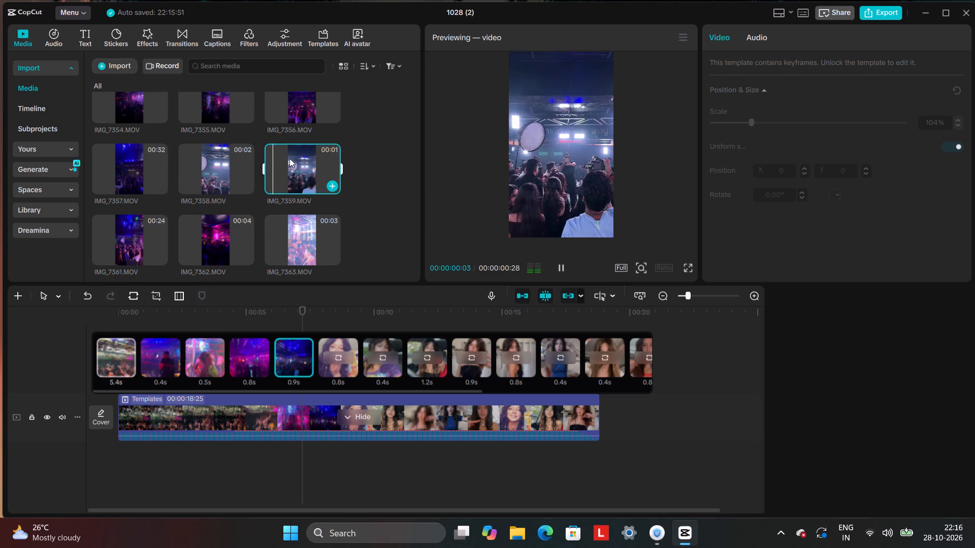
scroll(298, 161, "down", 1)
left_click(318, 193)
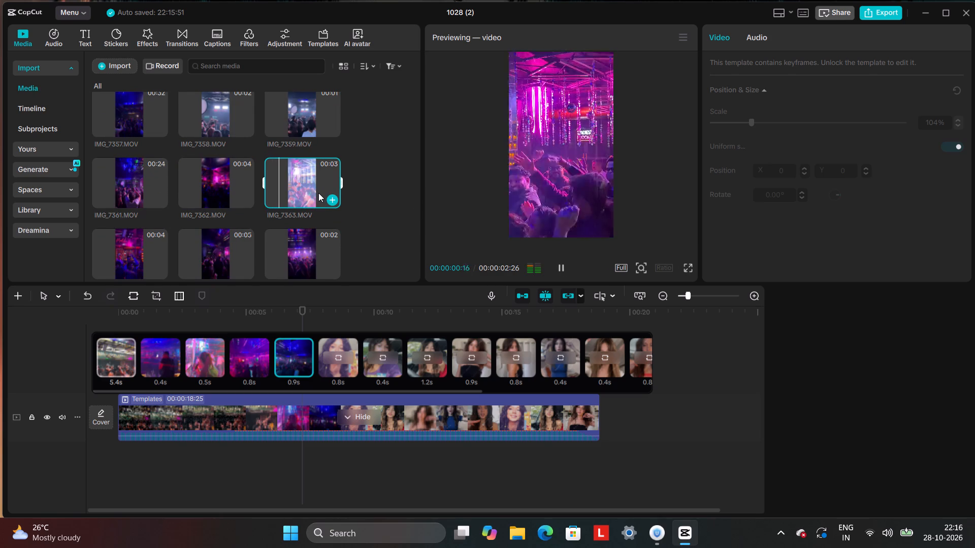
left_click_drag(317, 193, 379, 357)
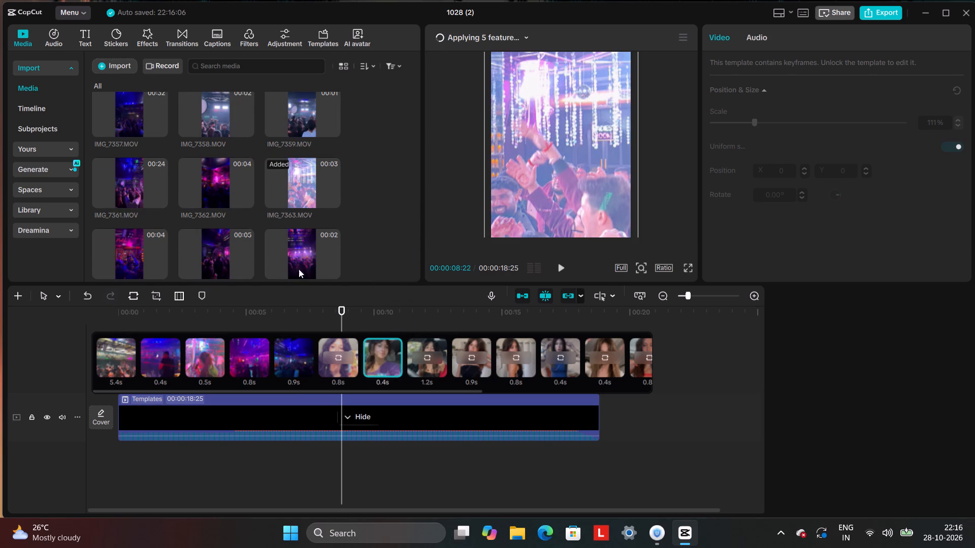
Preview IMG_7369, but fill the template's tenth replaceable clip, the 0.8 s one, with IMG_7374.
scroll(271, 215, "down", 2)
left_click(288, 209)
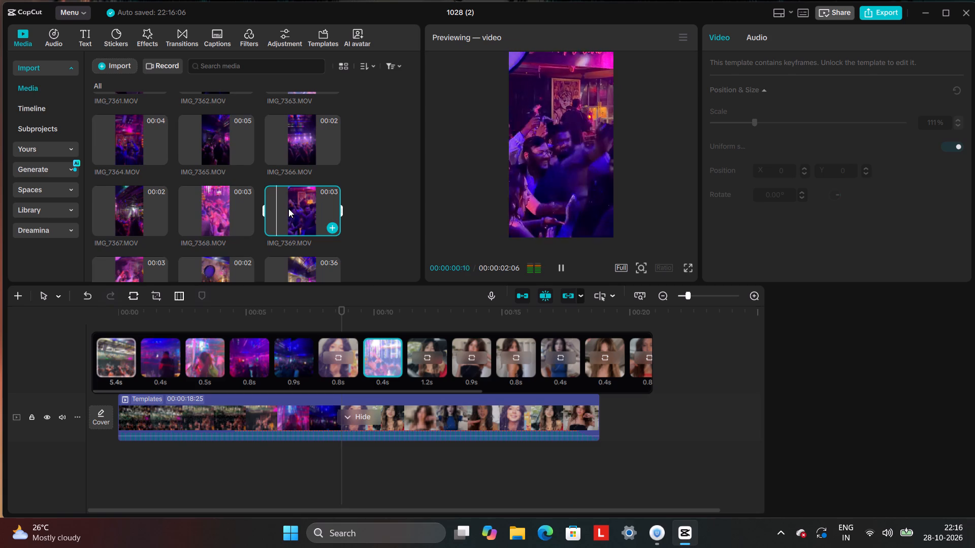
scroll(288, 209, "down", 2)
left_click(227, 233)
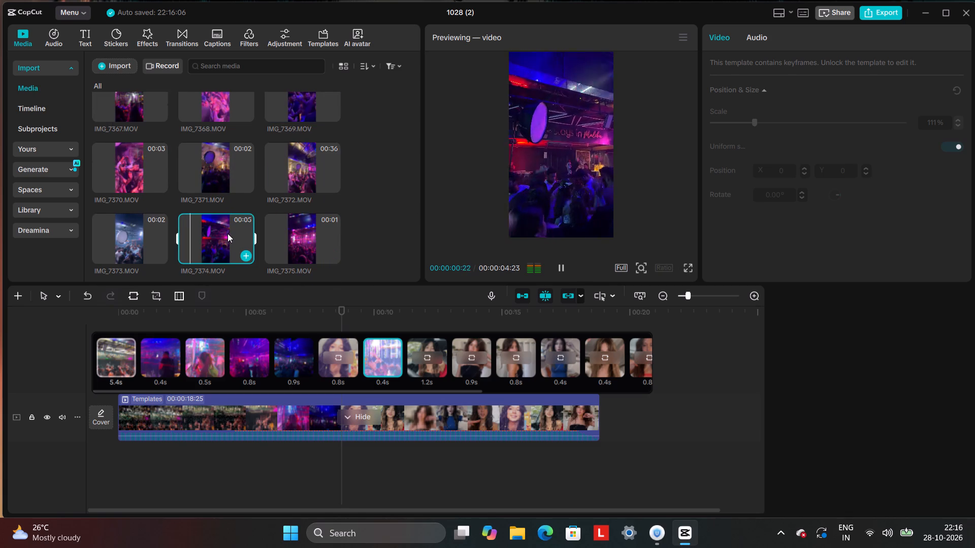
scroll(216, 235, "down", 1)
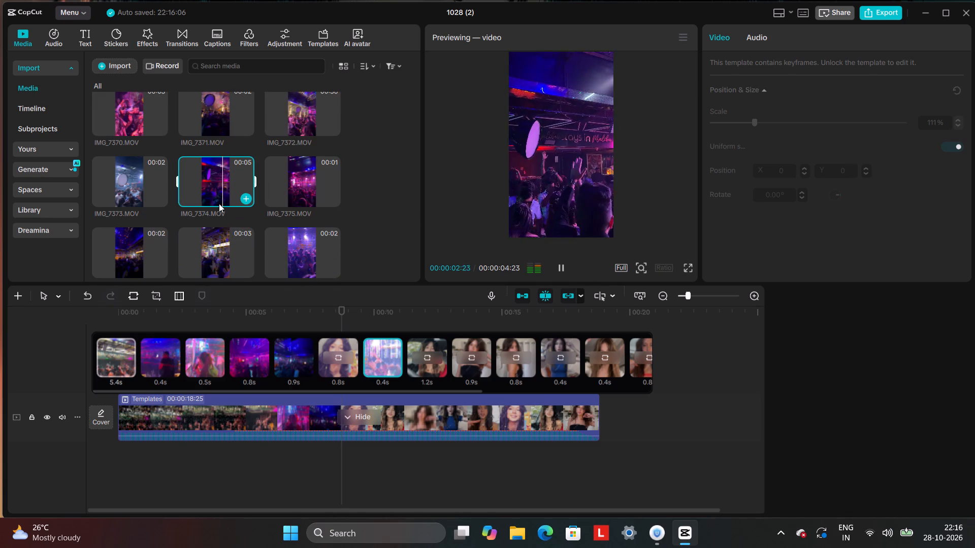
left_click_drag(212, 188, 511, 364)
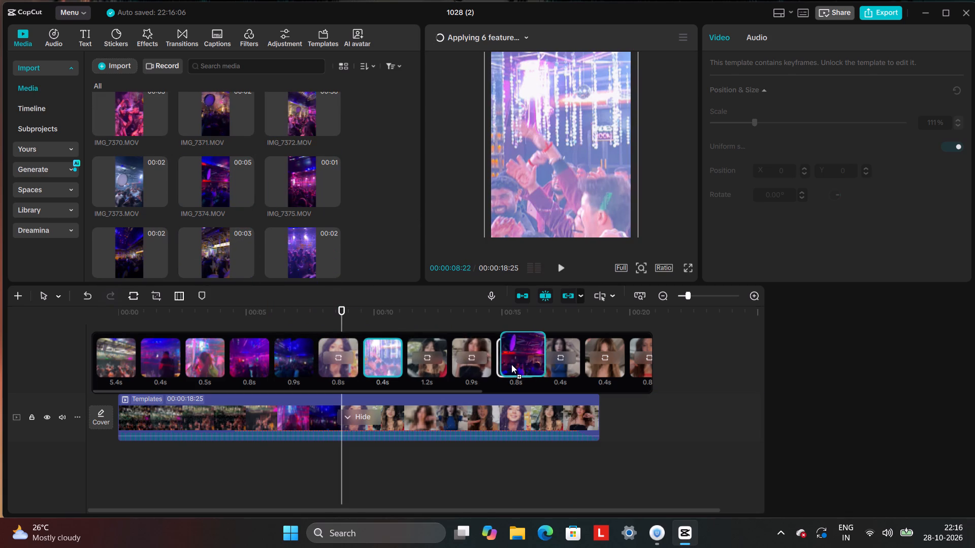
left_click_drag(511, 364, 512, 364)
Fill the template's skipped sixth replaceable clip, the 0.8 s one, with IMG_7383.
scroll(247, 204, "down", 3)
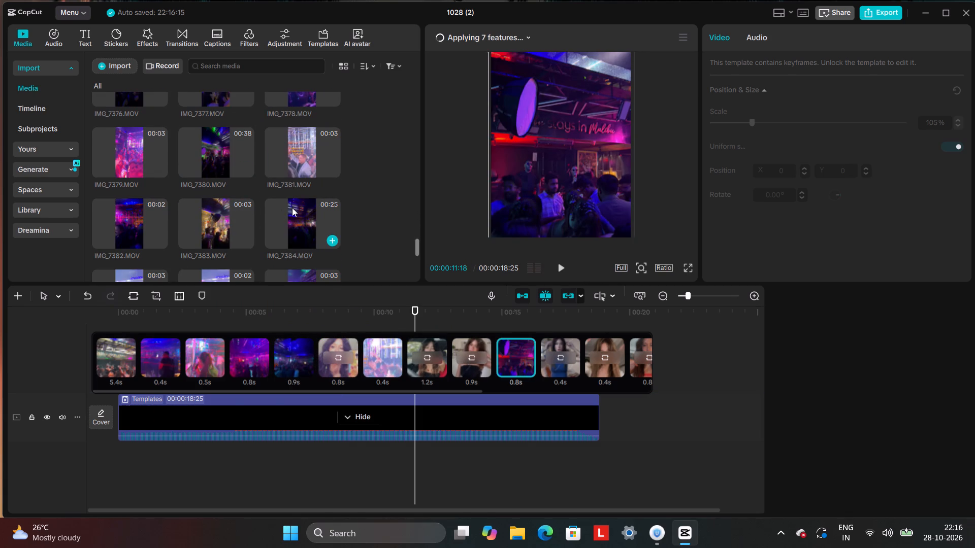
left_click(292, 208)
left_click(237, 212)
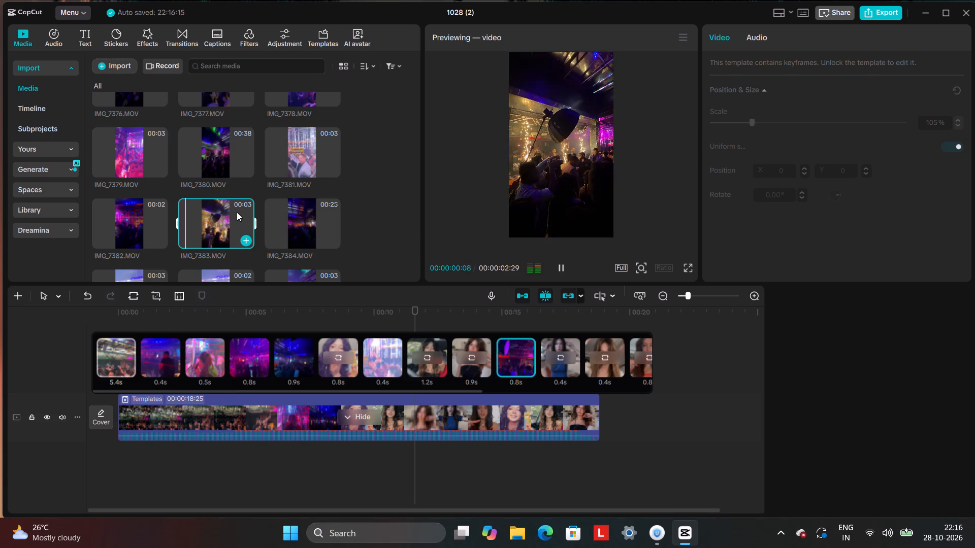
left_click_drag(237, 212, 336, 345)
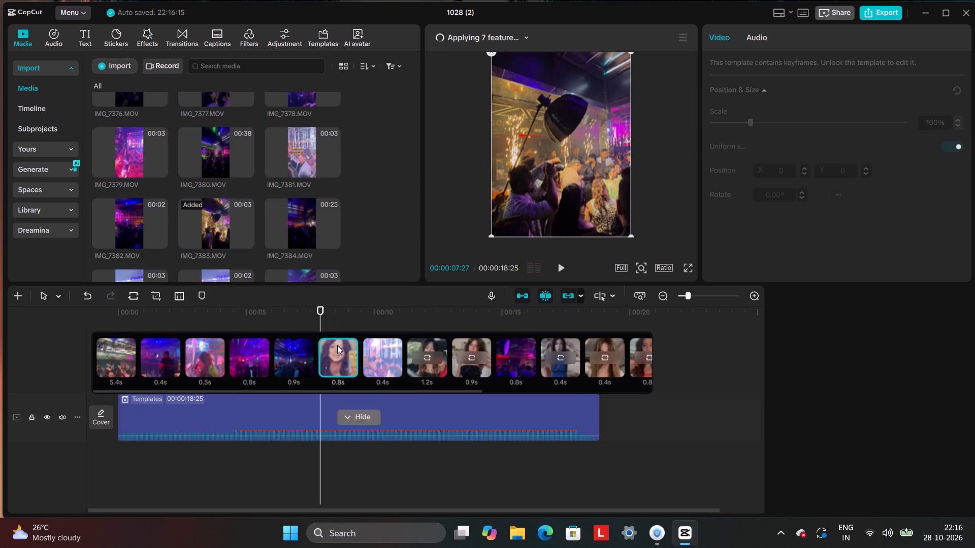
Fill the template's eighth clip, 1.2 s, with IMG_7393 and its eleventh clip, 0.4 s, with IMG_7398.
scroll(253, 223, "down", 3)
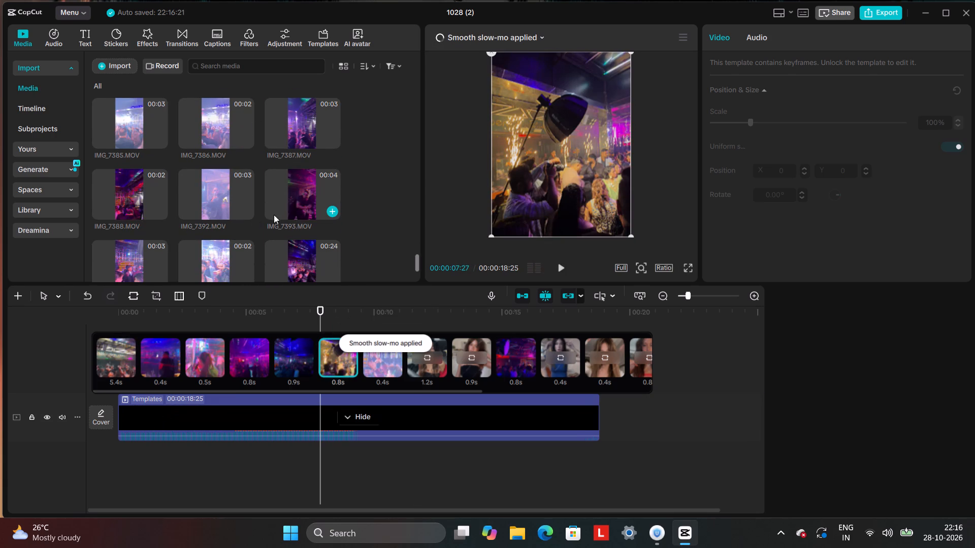
left_click(287, 201)
left_click_drag(290, 201, 437, 358)
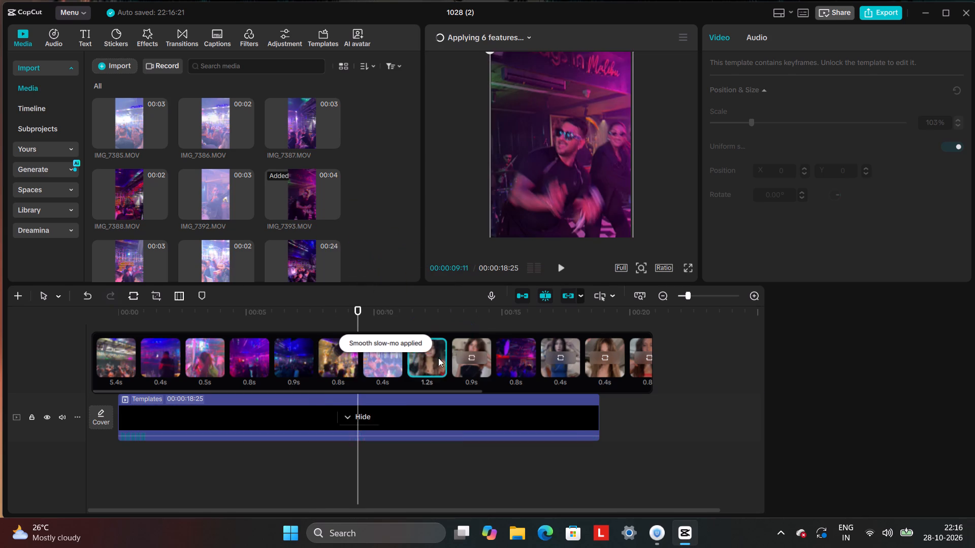
scroll(274, 183, "down", 4)
left_click(214, 242)
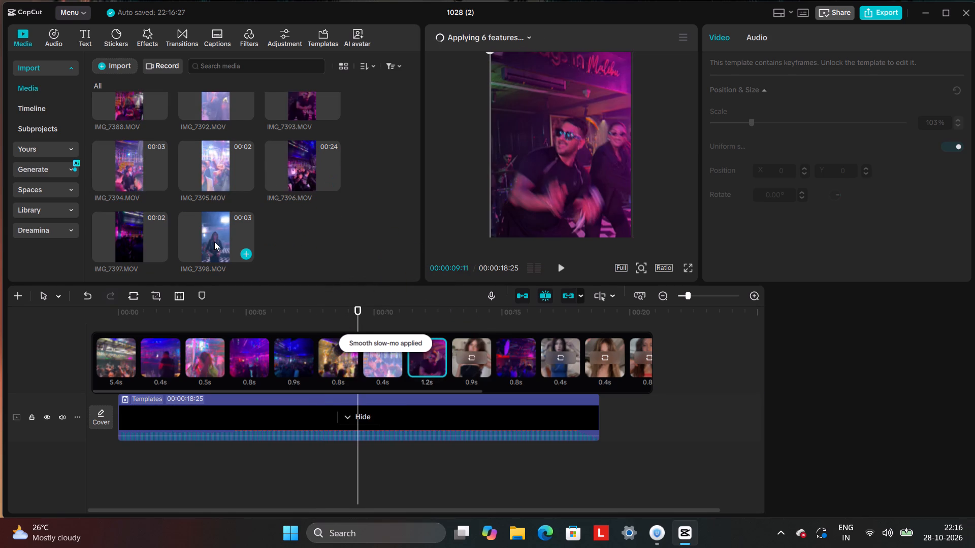
left_click_drag(214, 242, 559, 366)
Preview IMG_7394 and IMG_7388, but fill the template's skipped ninth clip, the 0.9 s one, with IMG_7385.
scroll(256, 188, "down", 3)
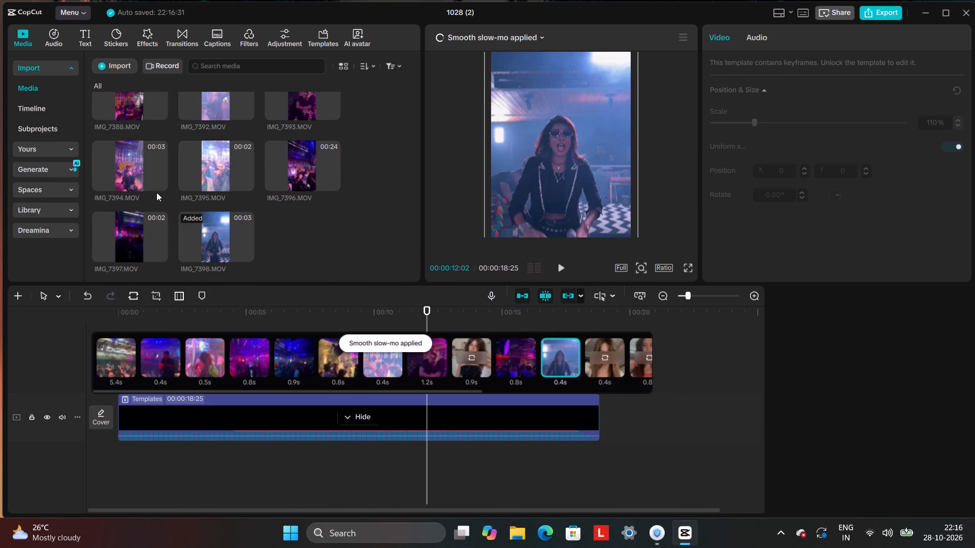
left_click(138, 172)
scroll(138, 172, "up", 2)
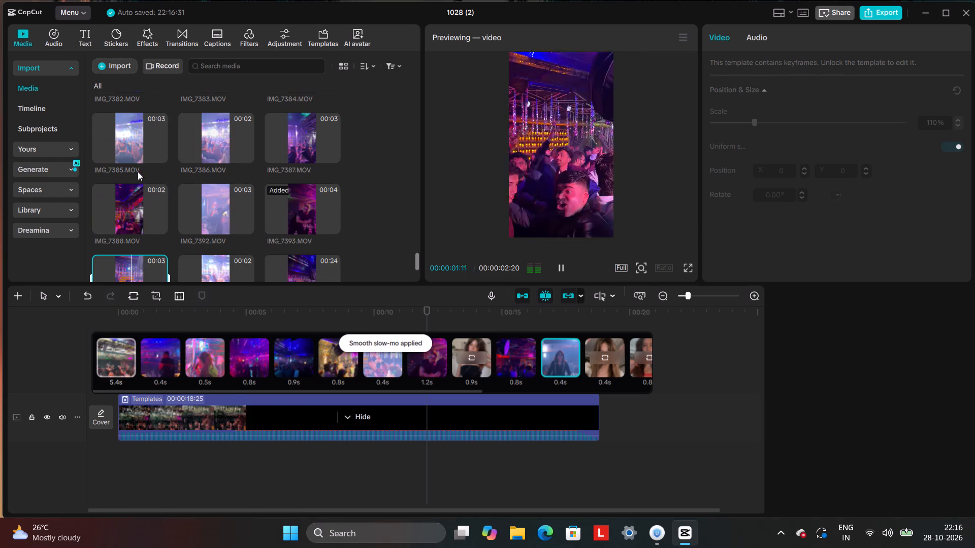
left_click(133, 210)
scroll(138, 209, "up", 1)
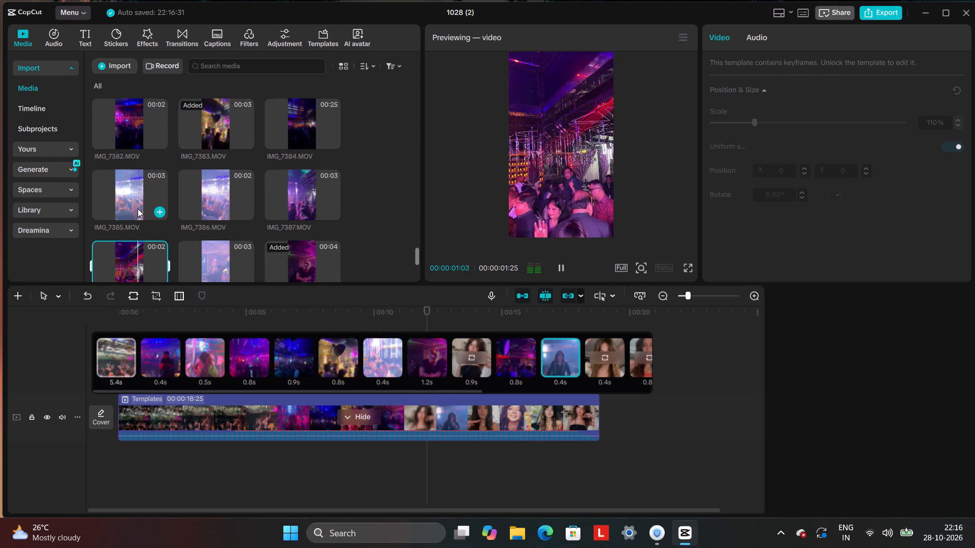
left_click(130, 205)
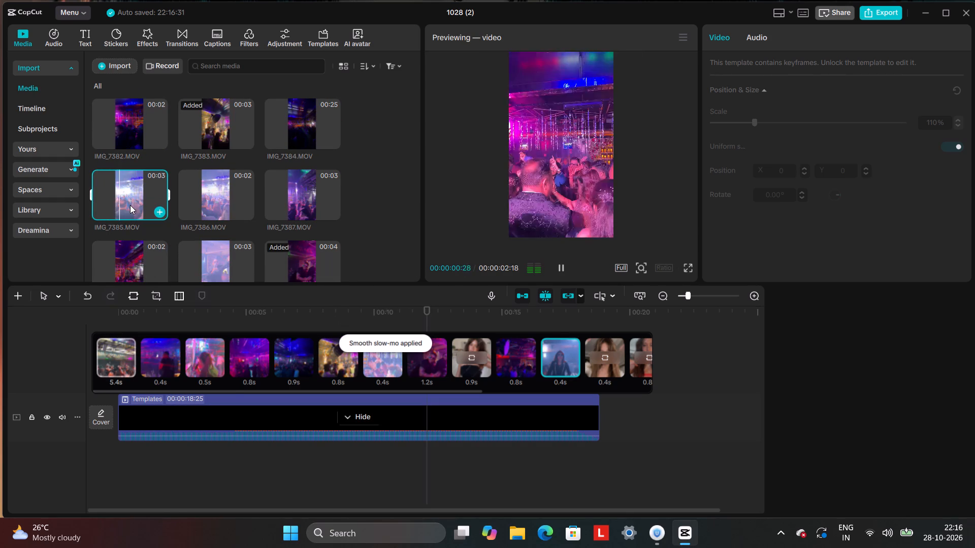
left_click_drag(130, 205, 472, 351)
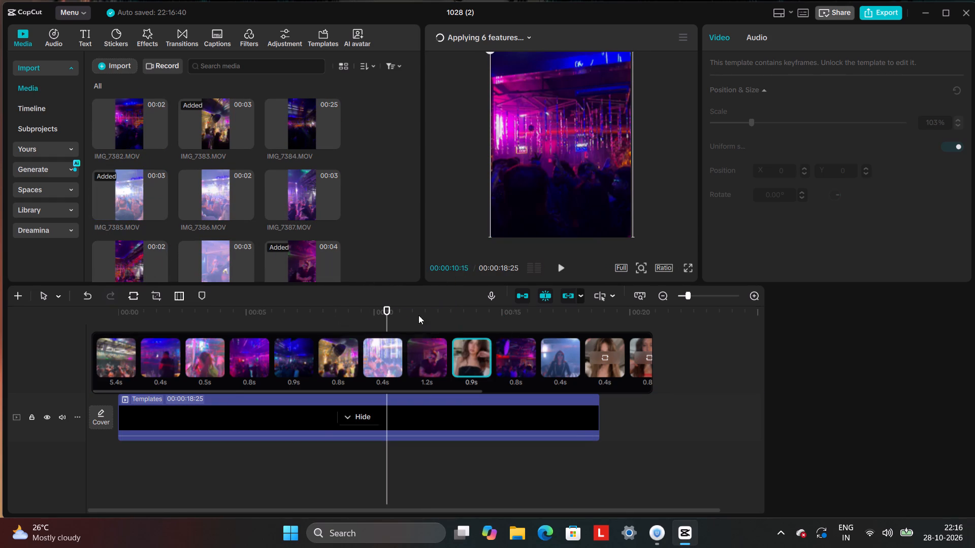
Fill the template's twelfth replaceable clip, the 0.4 s one, with IMG_7349.
left_click_drag(569, 376, 552, 376)
left_click_drag(572, 390, 512, 390)
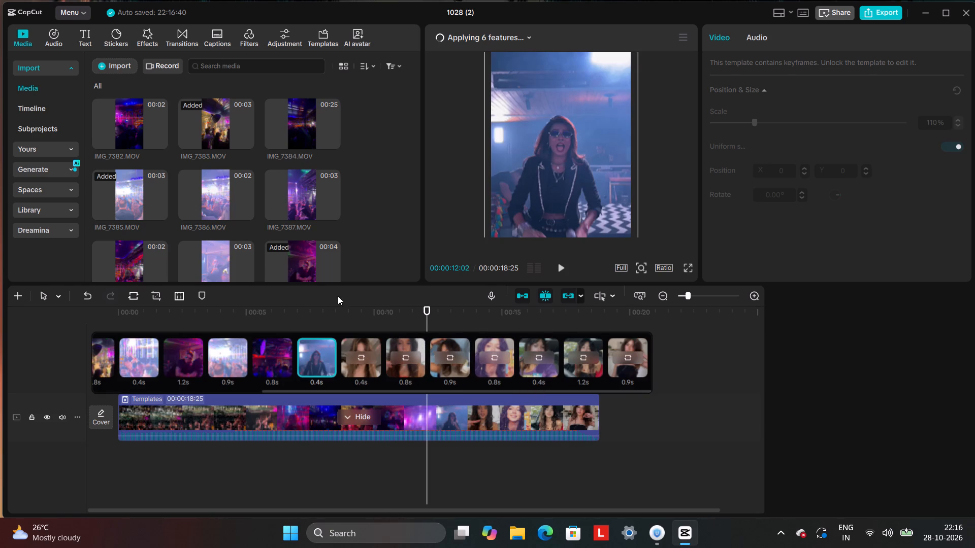
scroll(281, 222, "up", 13)
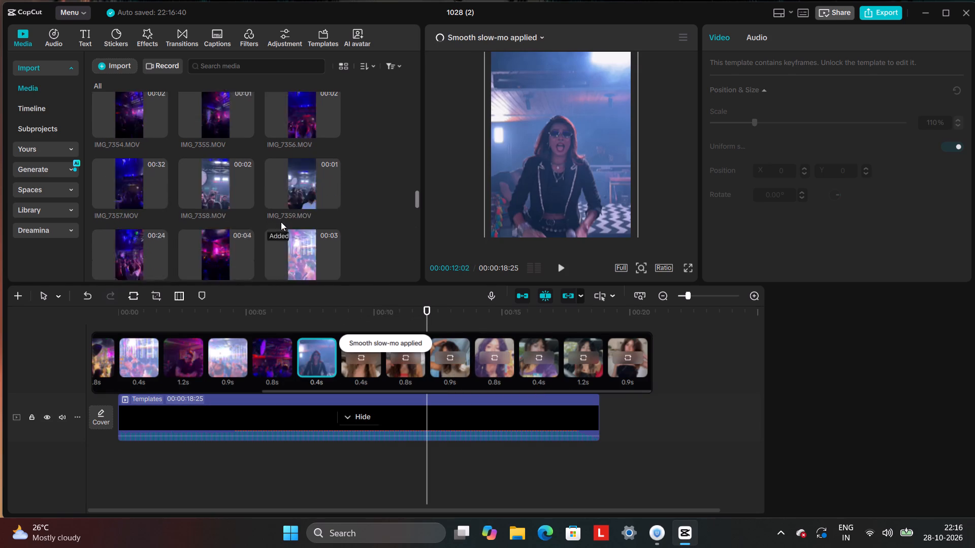
scroll(281, 222, "up", 2)
left_click(196, 193)
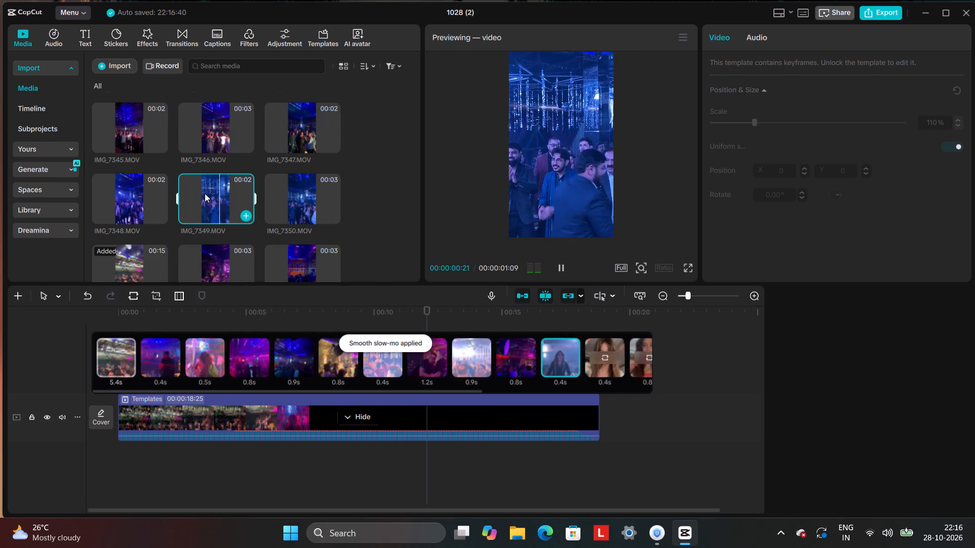
left_click_drag(205, 193, 615, 378)
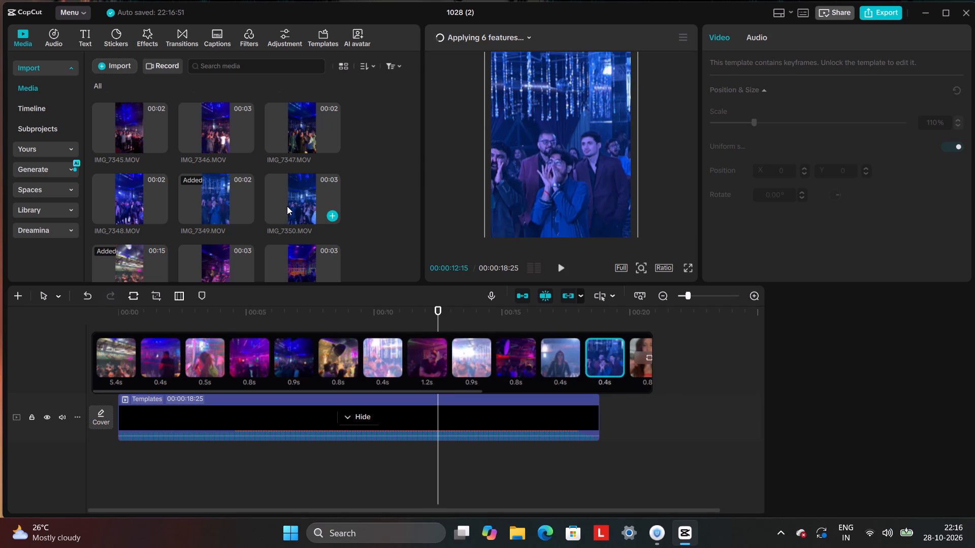
Preview IMG_7365 and fill the template's thirteenth replaceable clip, the 0.8 s one, with it.
scroll(287, 206, "down", 6)
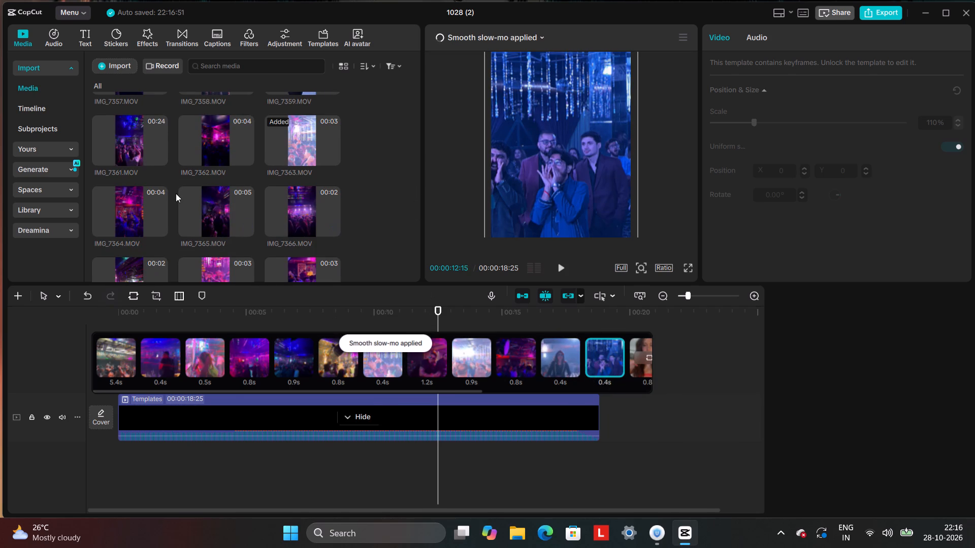
left_click(238, 205)
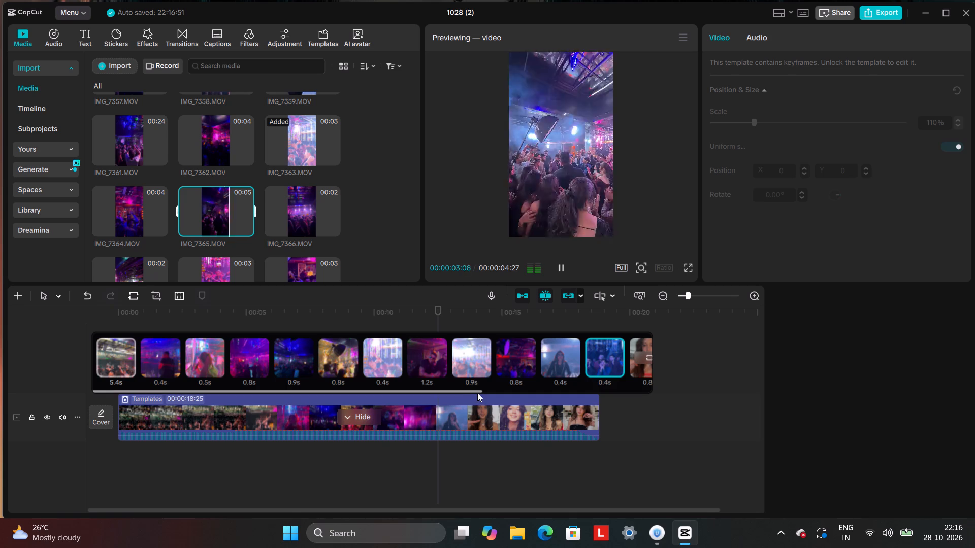
left_click_drag(477, 393, 672, 417)
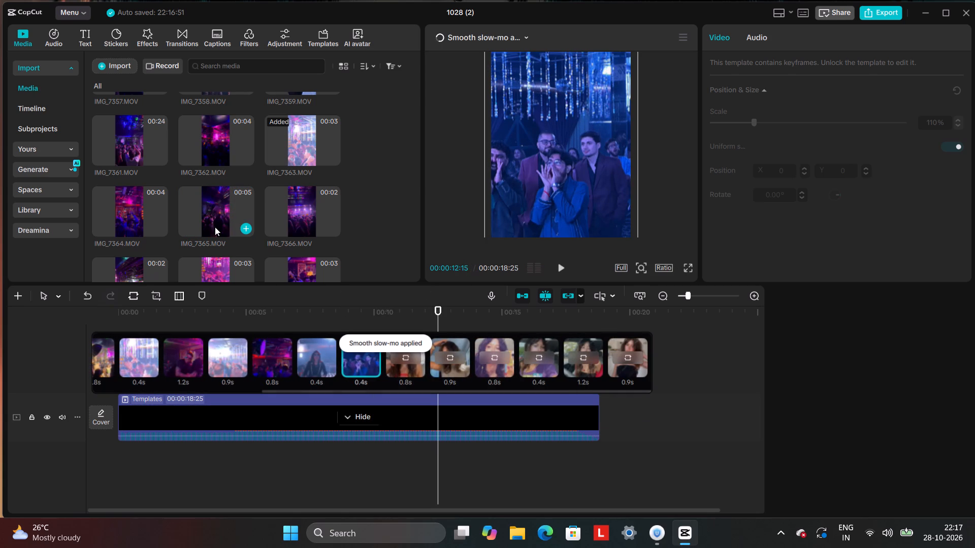
left_click(226, 214)
left_click_drag(218, 213, 298, 246)
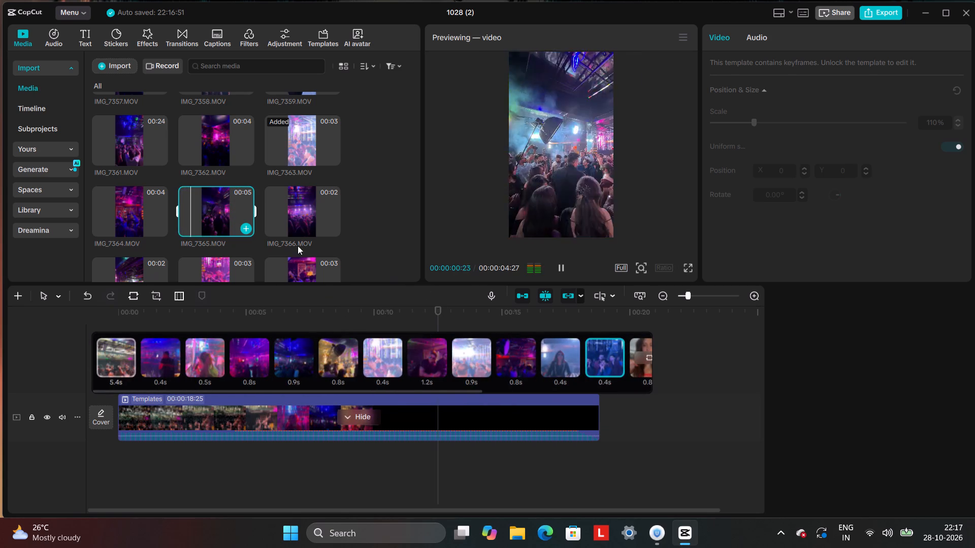
left_click_drag(298, 246, 641, 357)
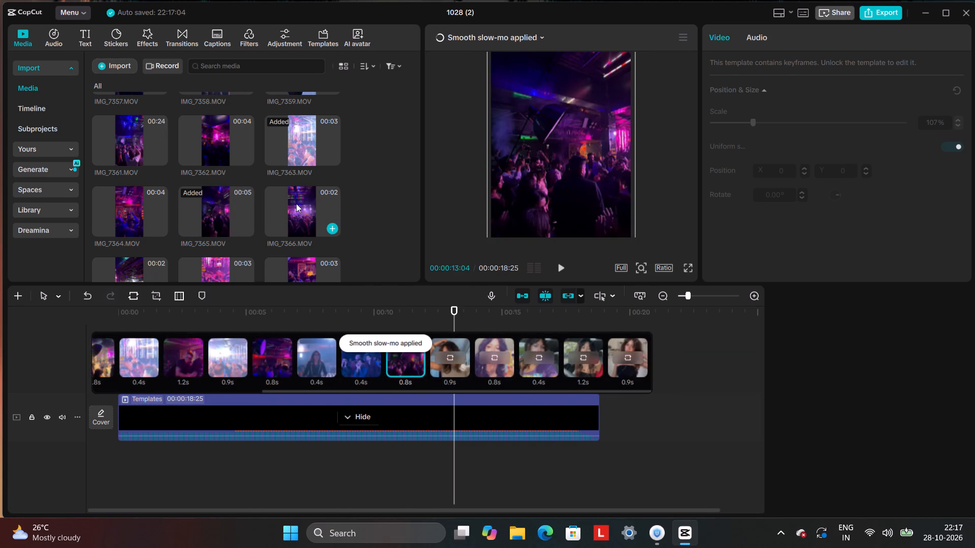
Preview IMG_7348, but fill the template's sixteenth replaceable clip, the 0.4 s one, with drummer video IMG_7339.
scroll(269, 222, "up", 5)
left_click(151, 155)
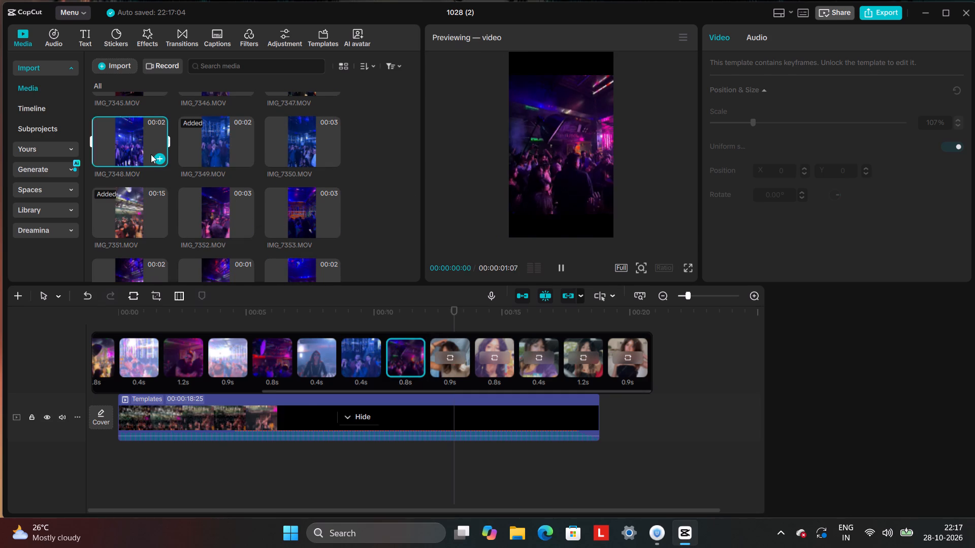
scroll(142, 148, "up", 4)
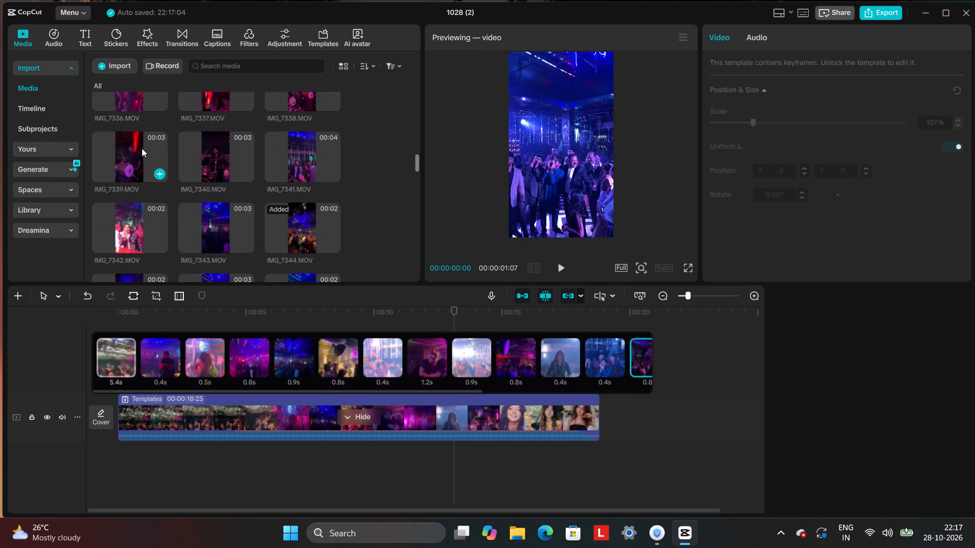
left_click(142, 148)
left_click_drag(142, 148, 603, 387)
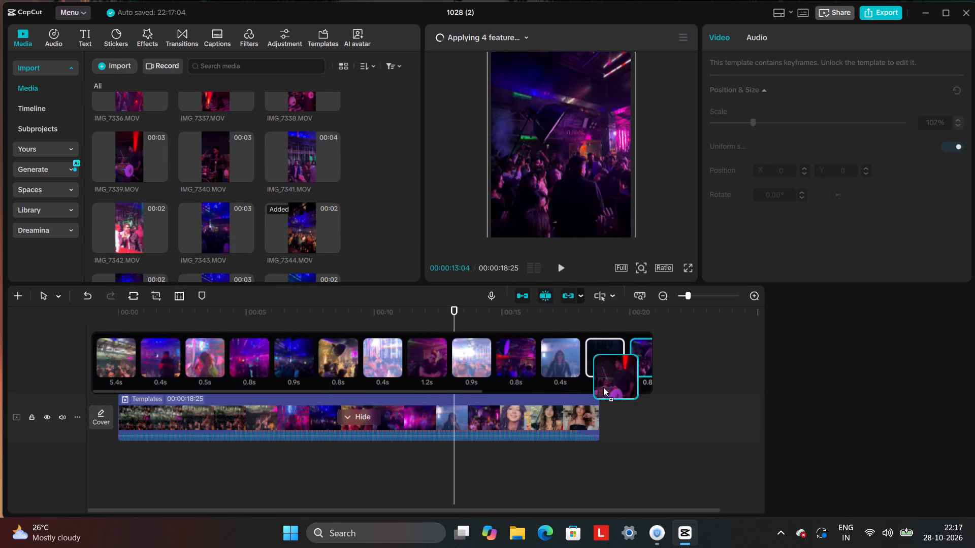
left_click_drag(603, 387, 644, 400)
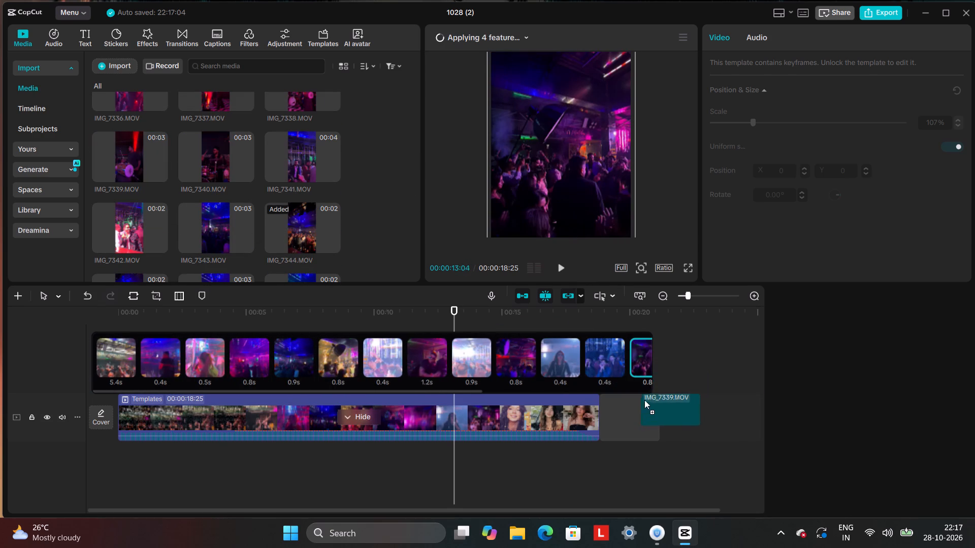
left_click_drag(644, 400, 538, 368)
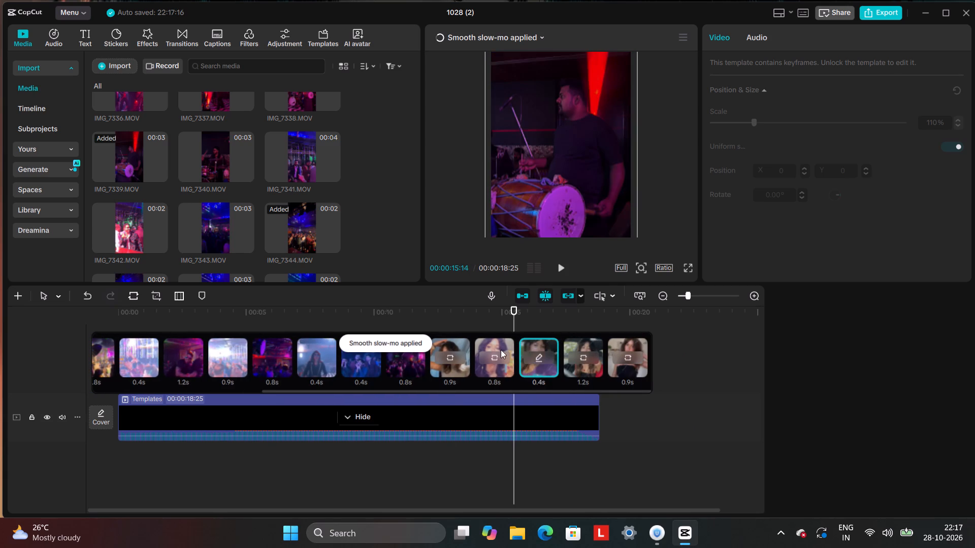
Preview IMG_7332 and IMG_7331, but fill the template's fourteenth replaceable clip, the 0.9 s one, with IMG_7330.
scroll(312, 207, "up", 4)
left_click(321, 188)
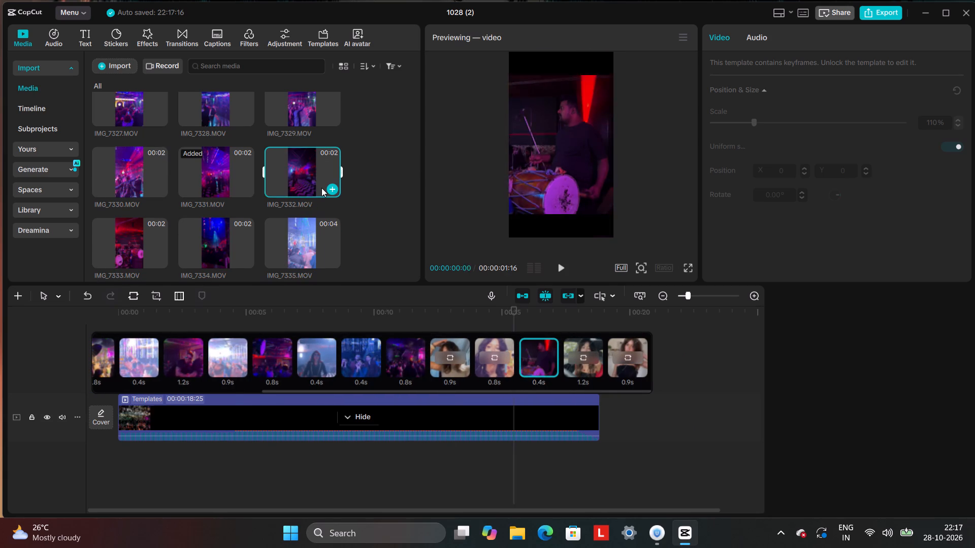
left_click(242, 182)
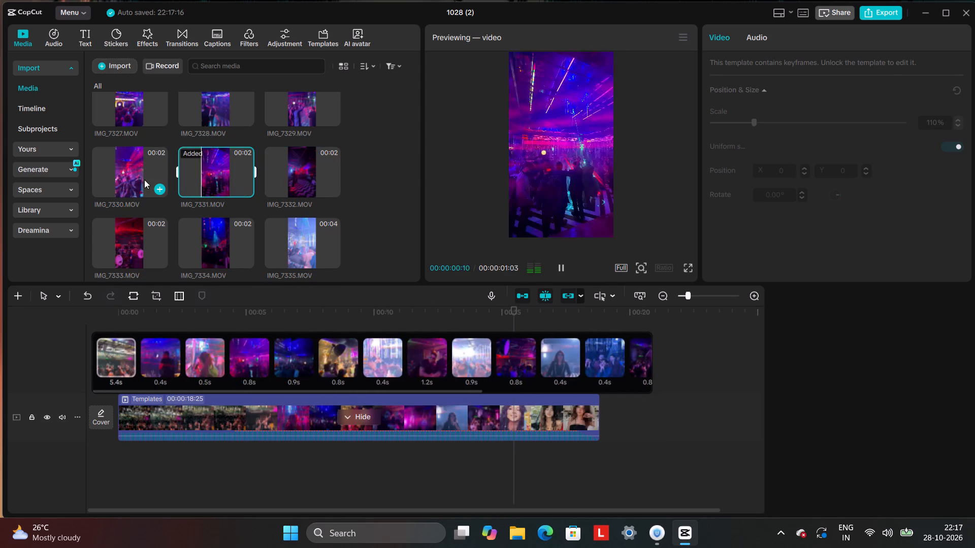
left_click(137, 164)
left_click_drag(138, 165, 381, 257)
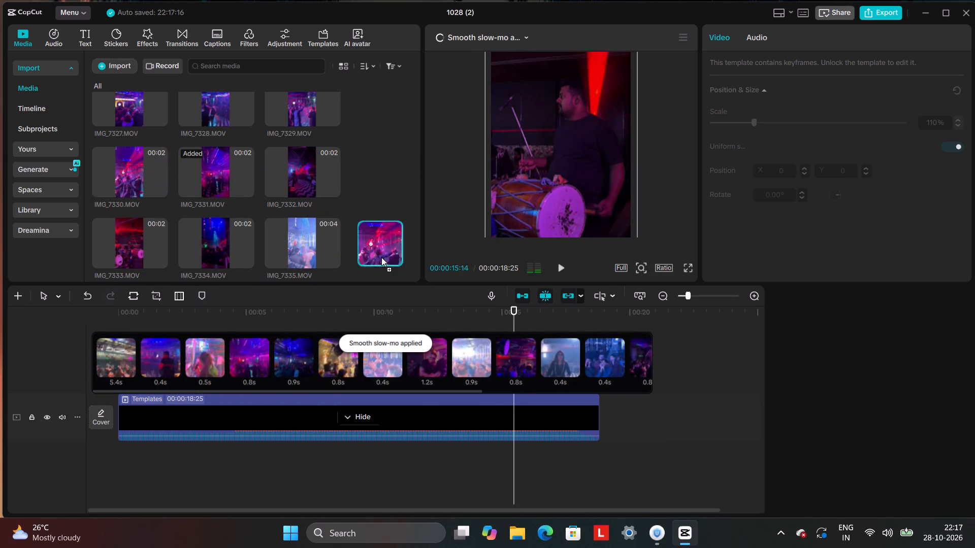
left_click_drag(381, 257, 654, 381)
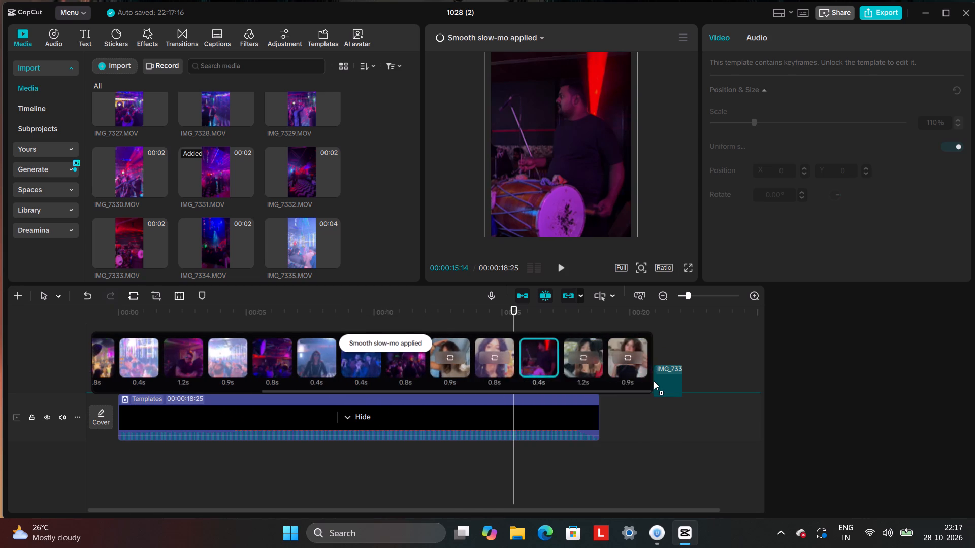
left_click_drag(654, 381, 466, 364)
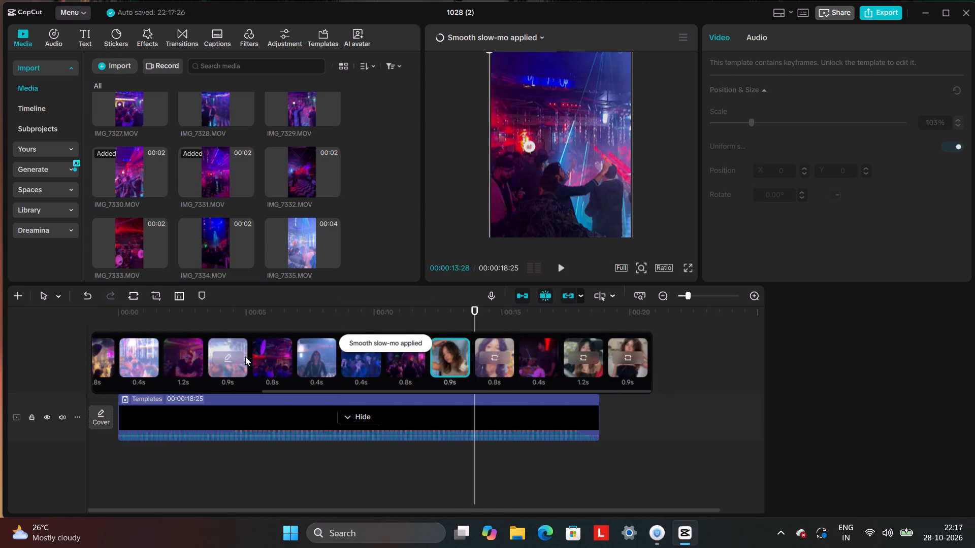
Preview IMG_7303 and fill the template's fifteenth replaceable clip, the 0.8 s one, with it.
scroll(230, 254, "up", 10)
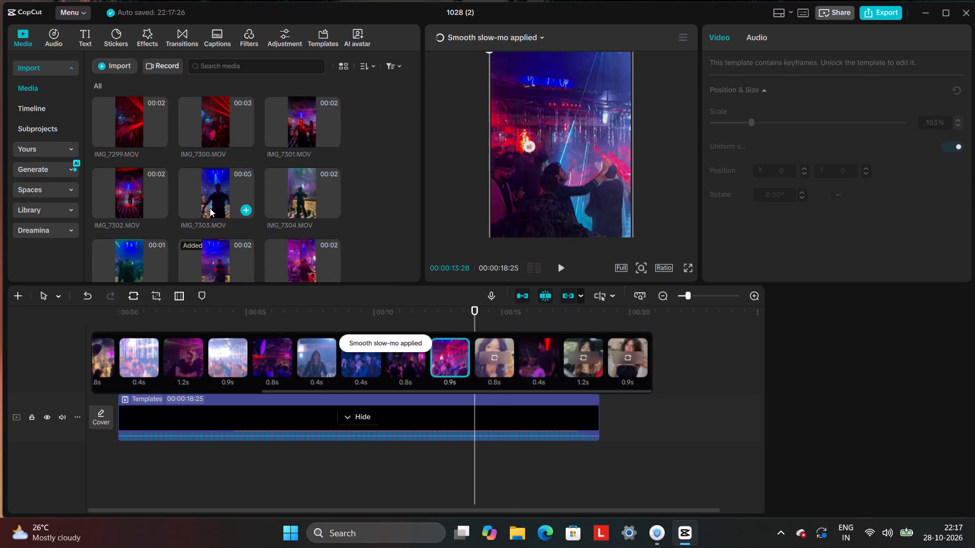
left_click(210, 208)
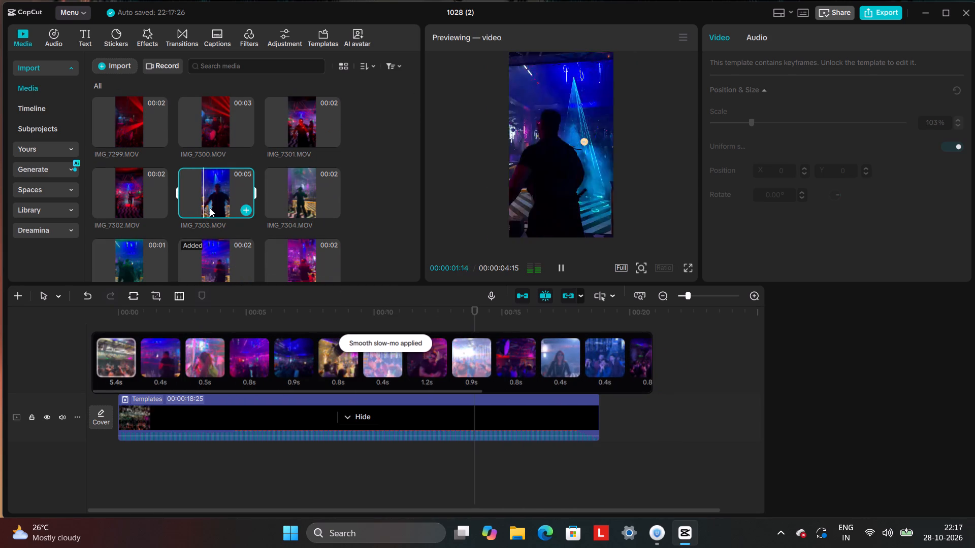
left_click_drag(210, 208, 627, 388)
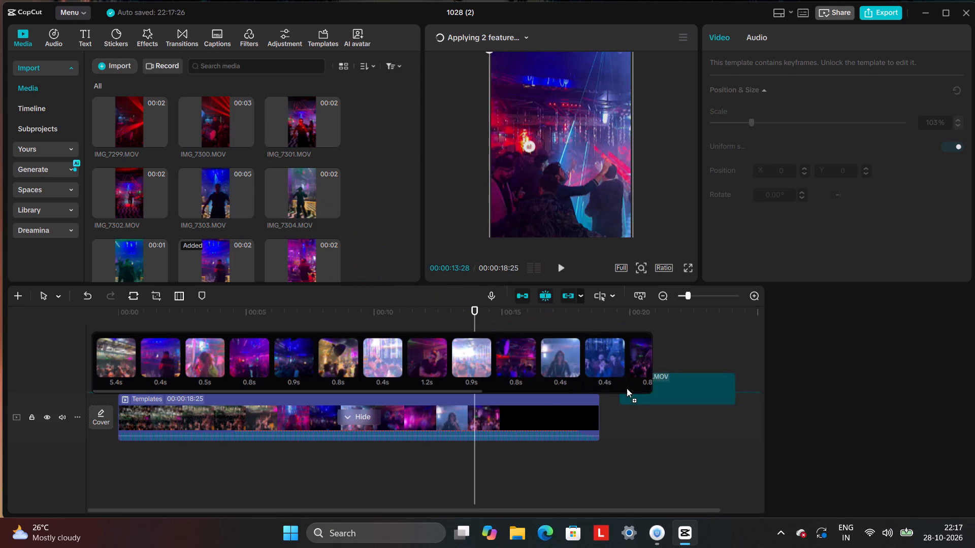
left_click_drag(627, 388, 664, 367)
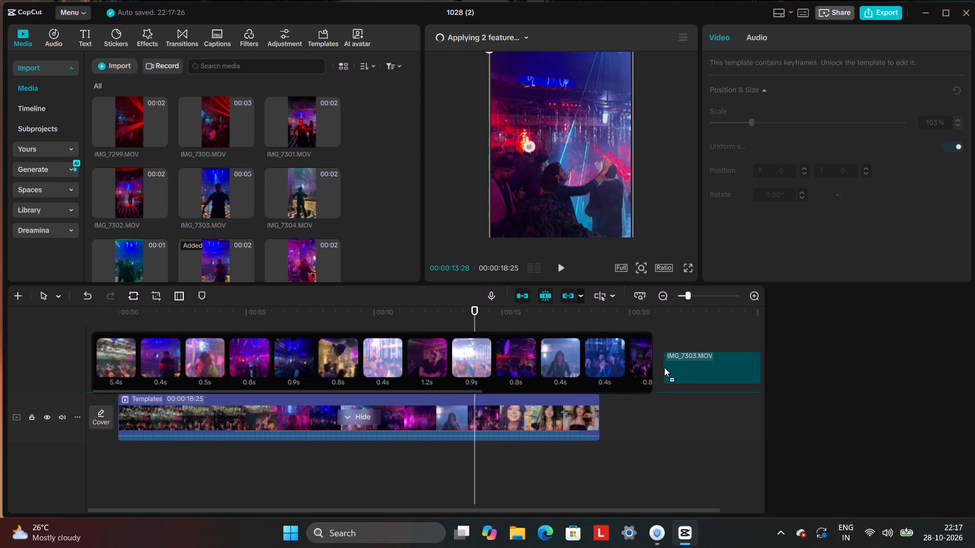
left_click_drag(664, 367, 515, 373)
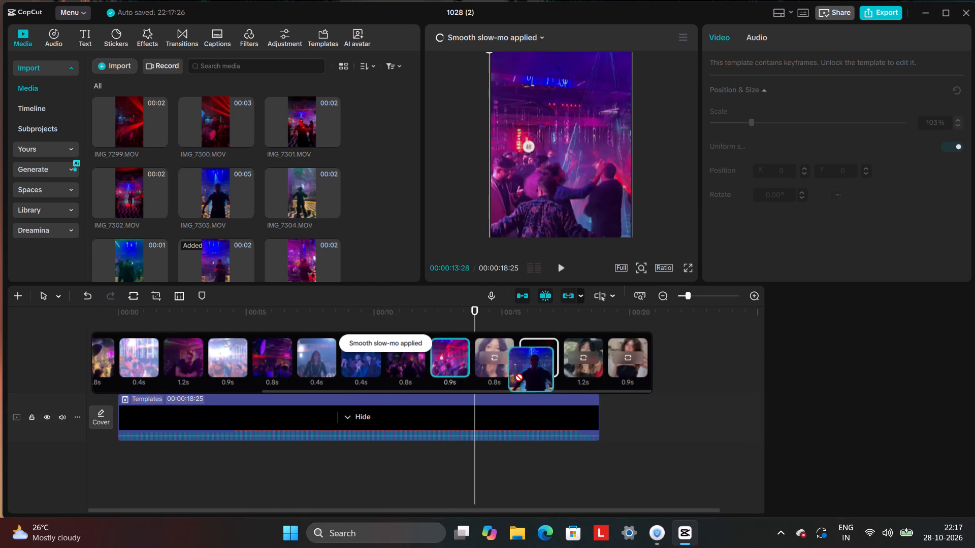
left_click_drag(515, 373, 504, 354)
left_click(503, 352)
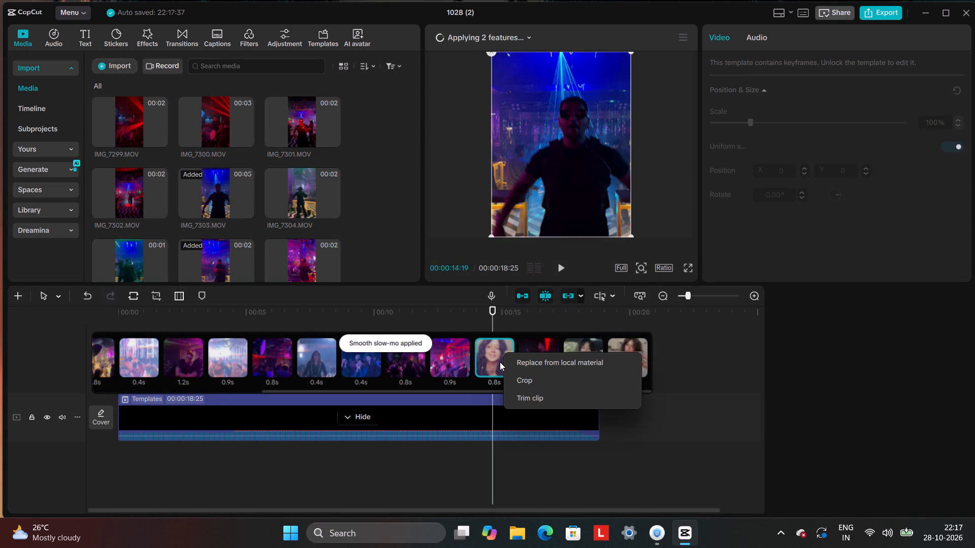
left_click(497, 358)
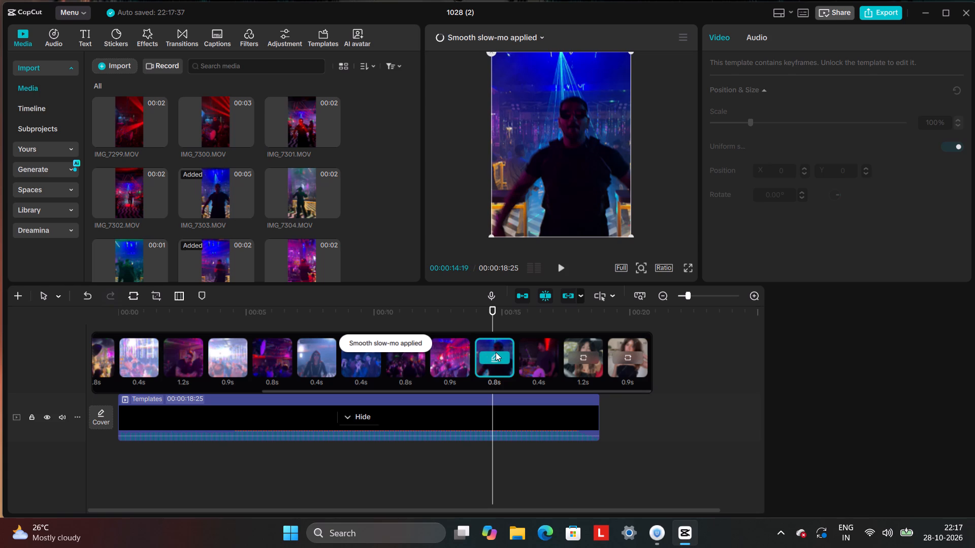
Fill the template's seventeenth replaceable clip, the 1.2 s one, with IMG_7305.
scroll(289, 156, "down", 2)
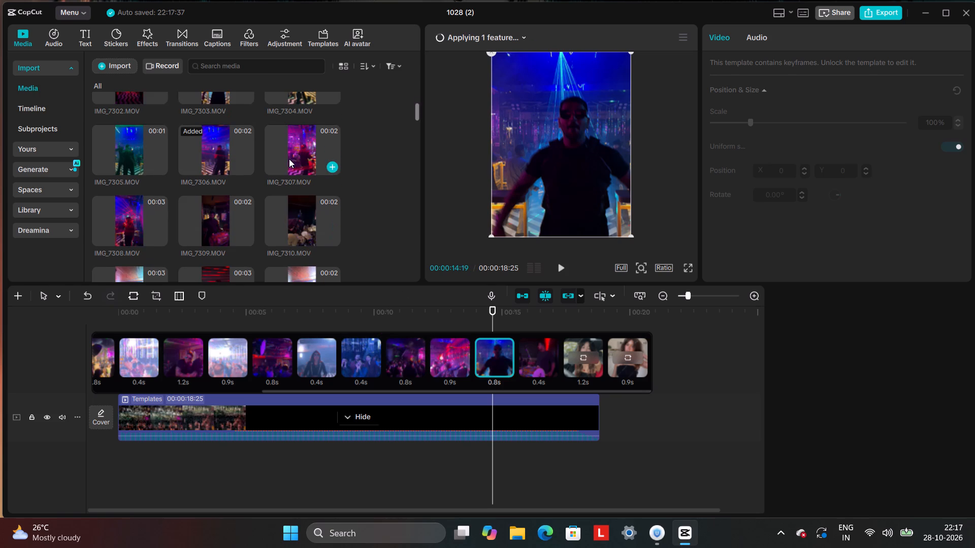
left_click(128, 156)
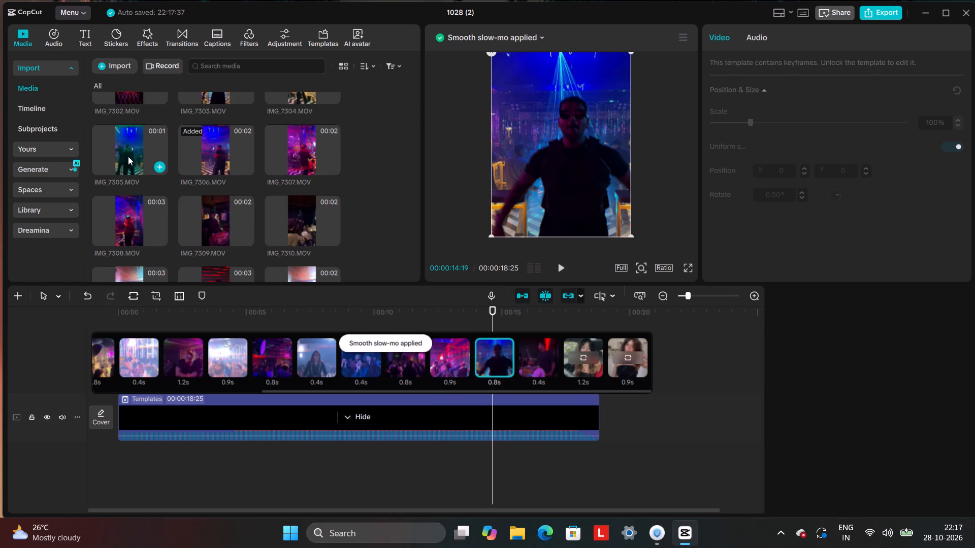
left_click_drag(128, 156, 617, 365)
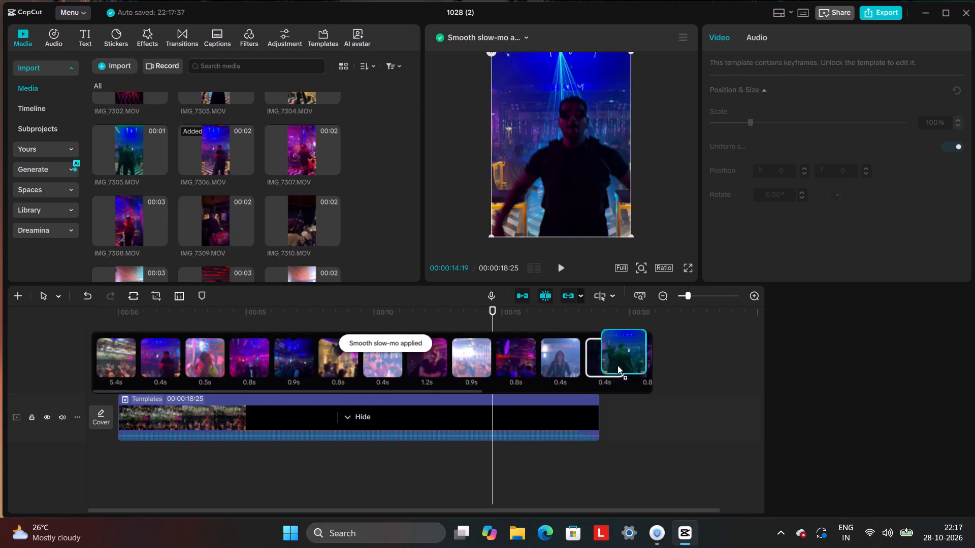
left_click_drag(617, 365, 657, 372)
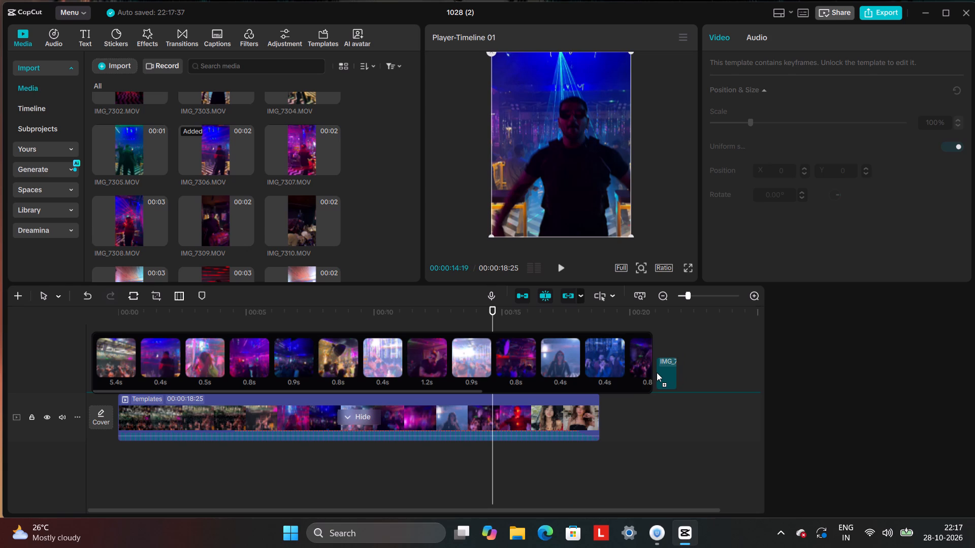
left_click_drag(657, 372, 657, 363)
left_click_drag(657, 363, 508, 363)
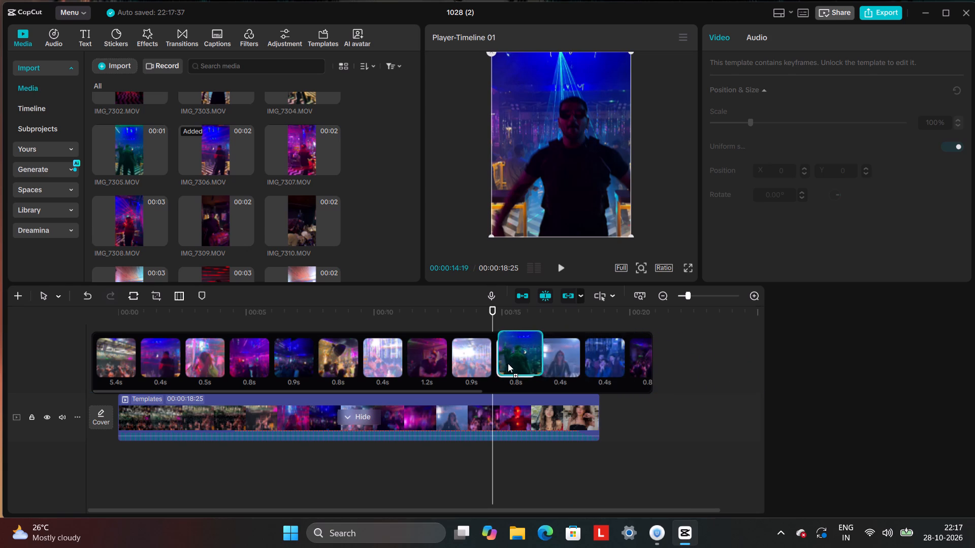
left_click_drag(508, 363, 658, 373)
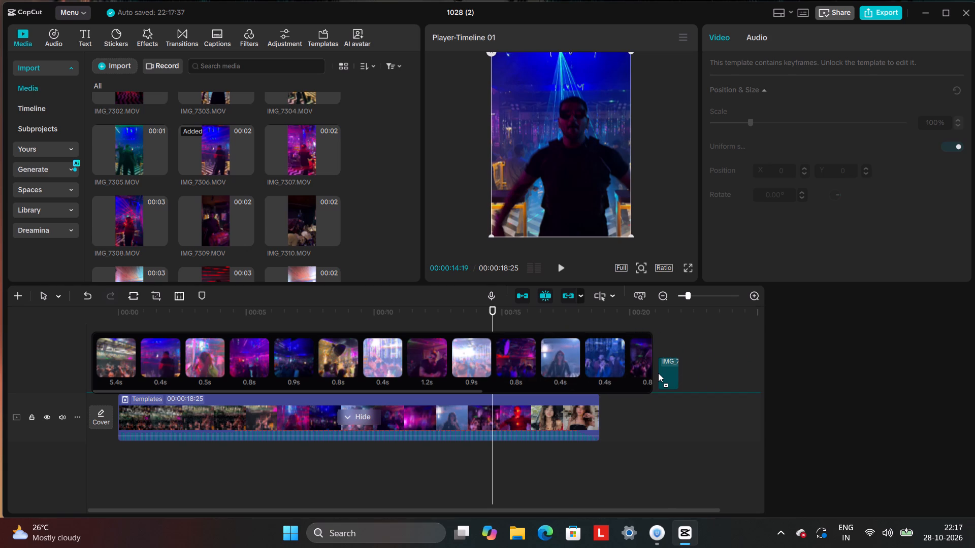
left_click_drag(658, 373, 120, 168)
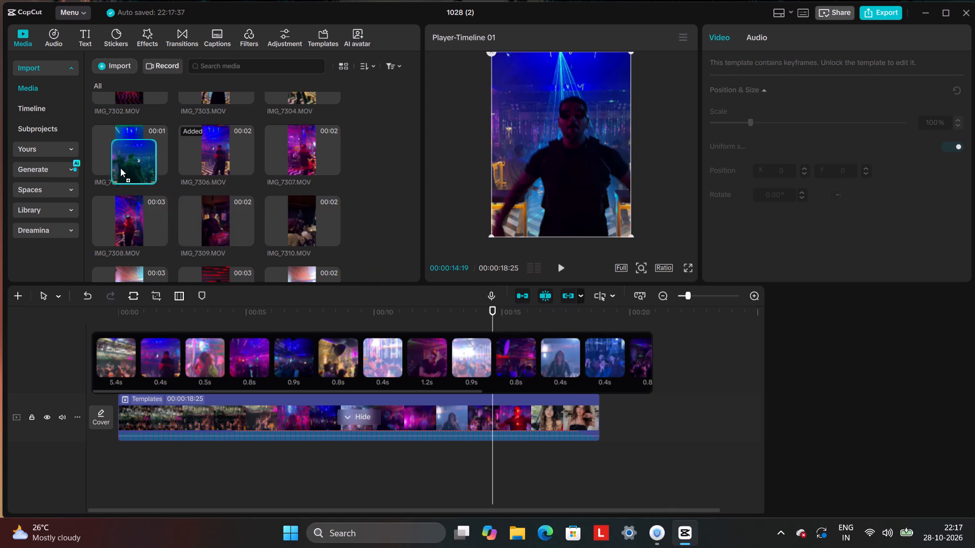
left_click_drag(120, 168, 120, 164)
left_click_drag(474, 392, 499, 392)
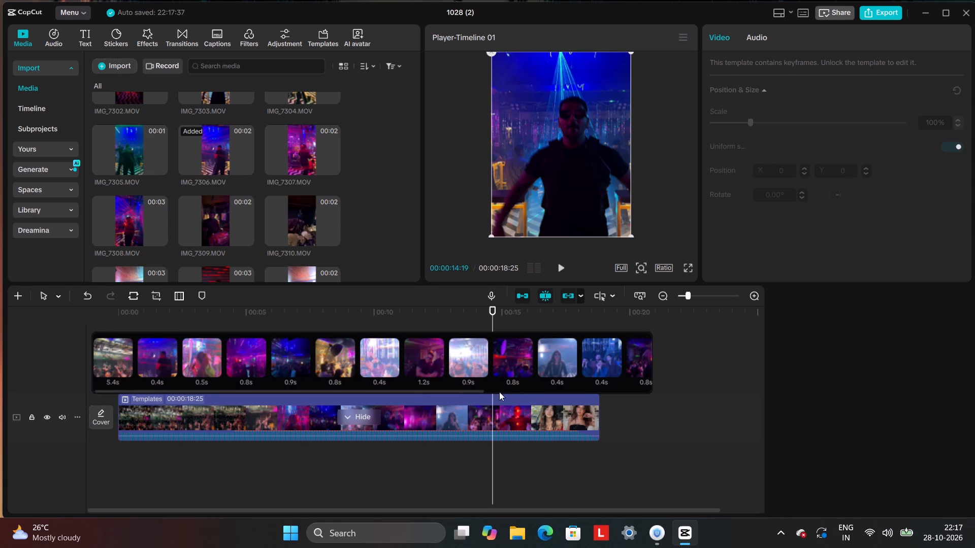
left_click_drag(499, 392, 729, 400)
left_click_drag(131, 162, 581, 379)
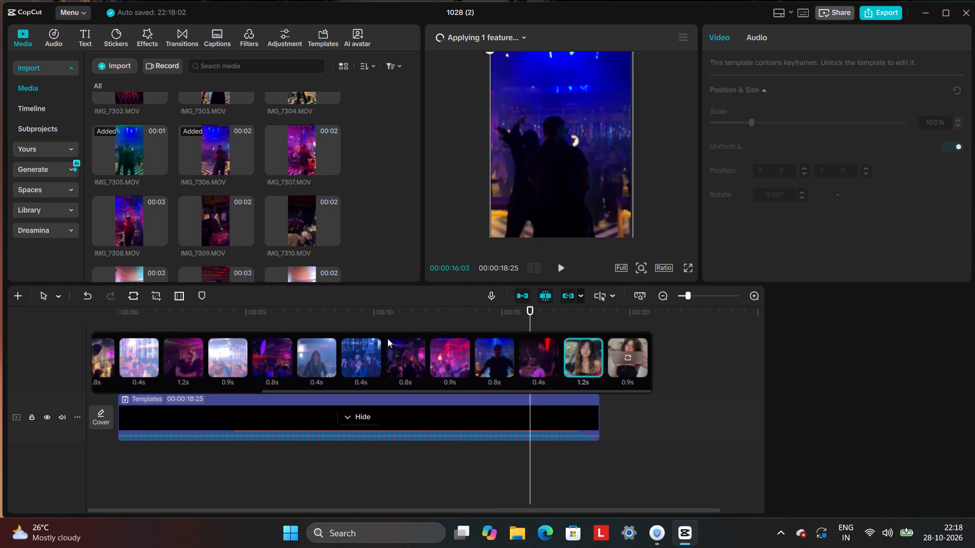
Pass over IMG_7304 and fill the template's last replaceable clip, the 0.9 s one, with IMG_7308.
scroll(272, 211, "up", 4)
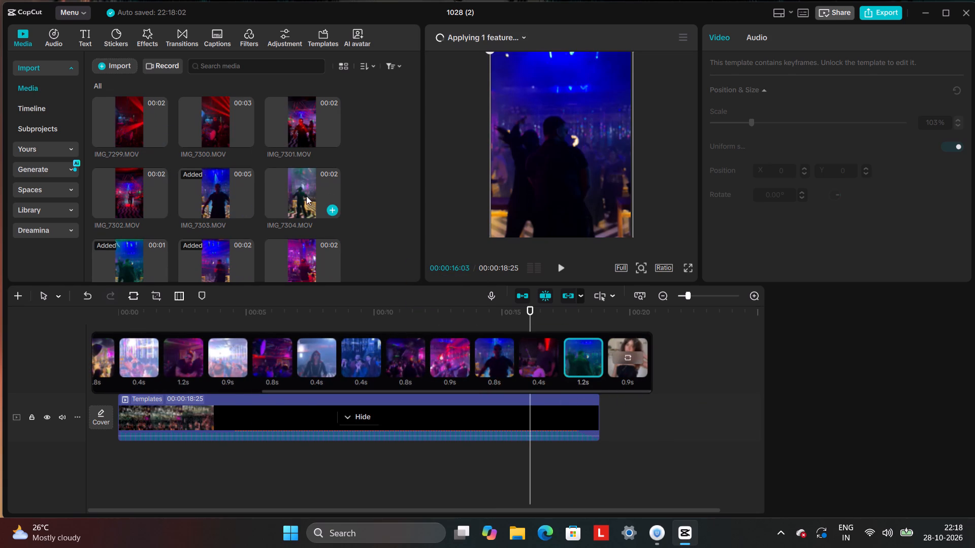
left_click_drag(306, 196, 288, 194)
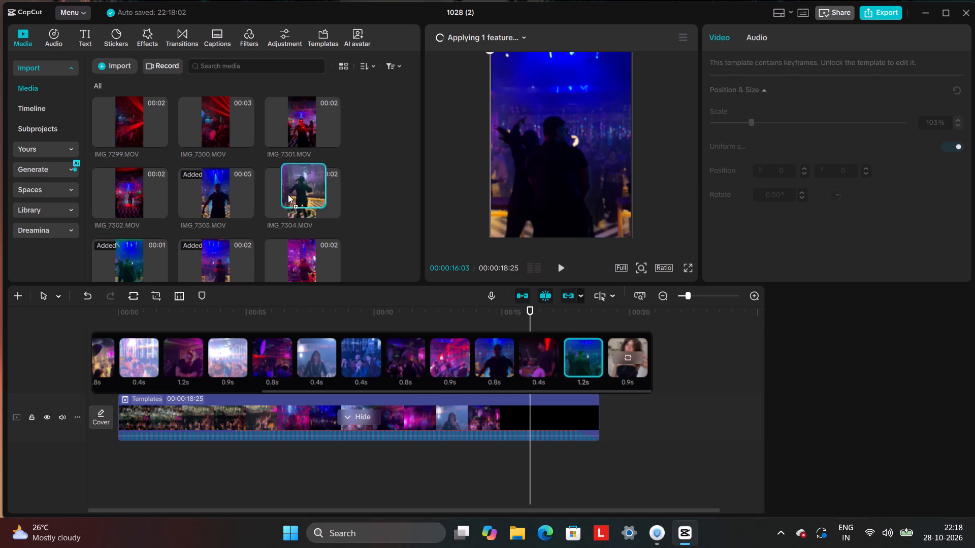
left_click_drag(288, 194, 274, 190)
scroll(267, 187, "down", 2)
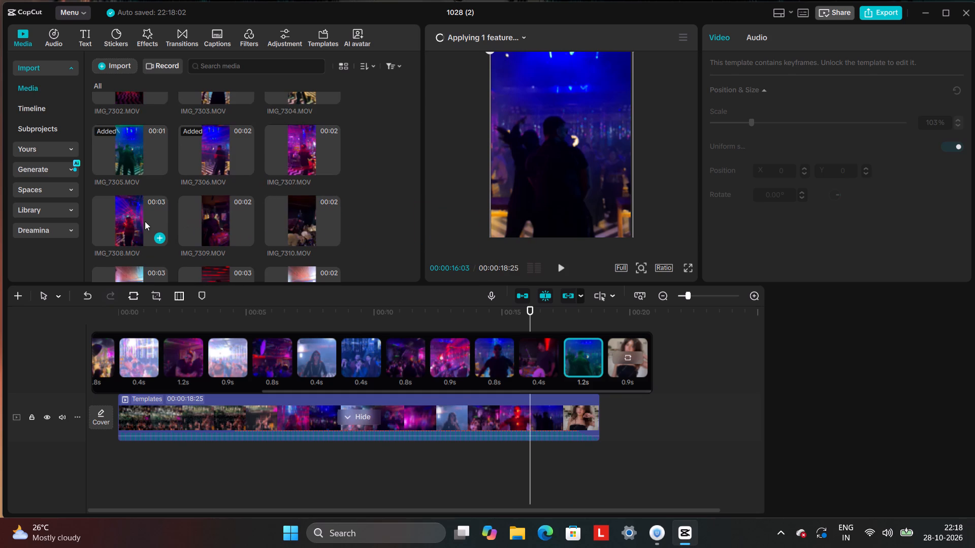
left_click_drag(129, 214, 627, 351)
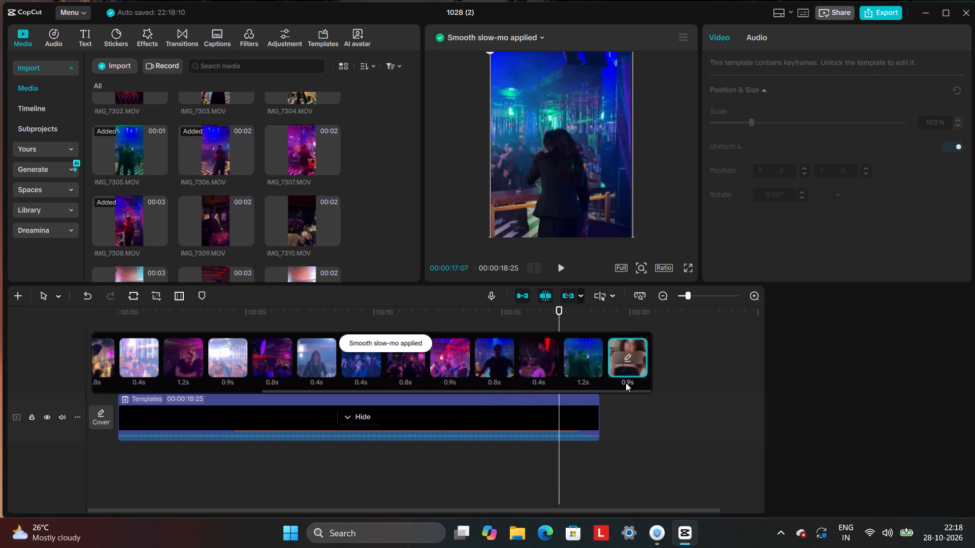
Collapse the template's clip list and play the filled template through from the start.
left_click_drag(560, 314, 530, 321)
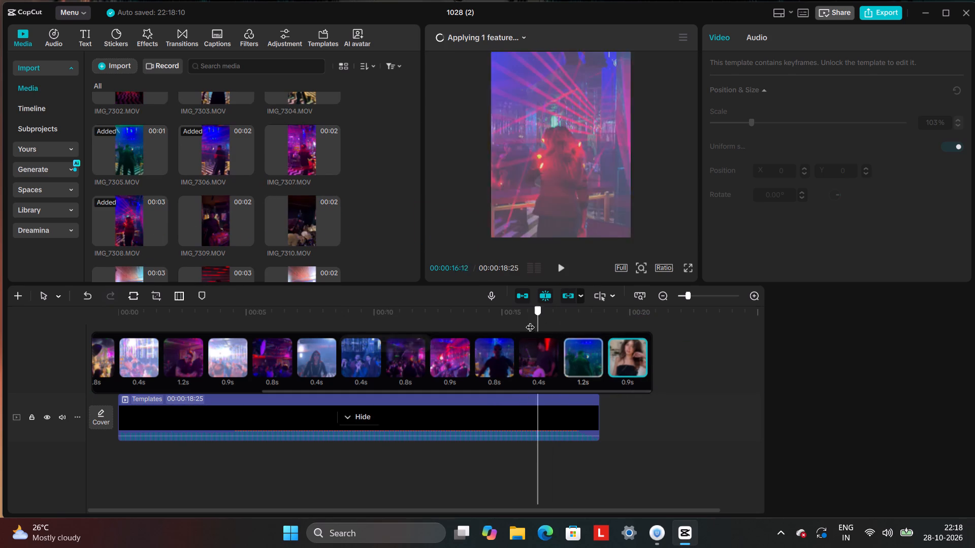
left_click_drag(530, 321, 58, 357)
left_click(350, 420)
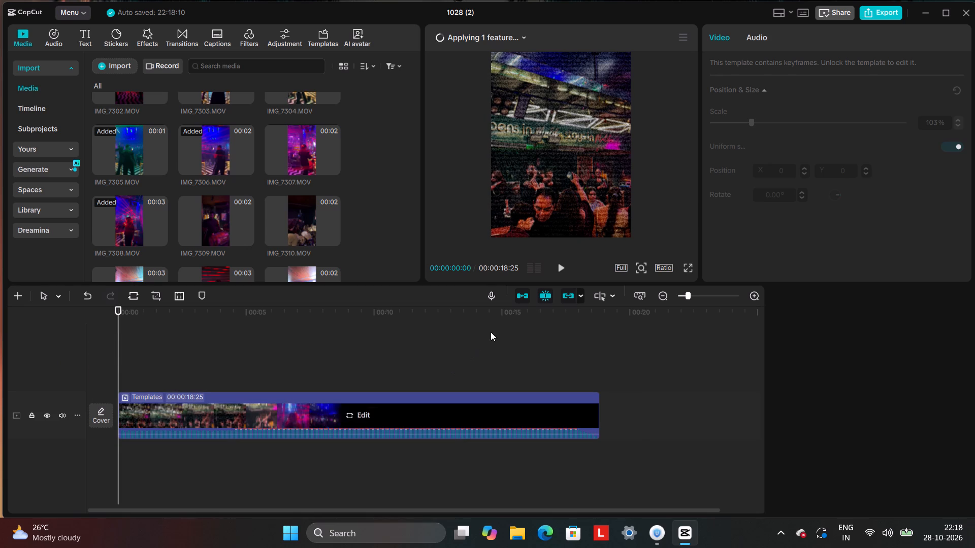
left_click(555, 272)
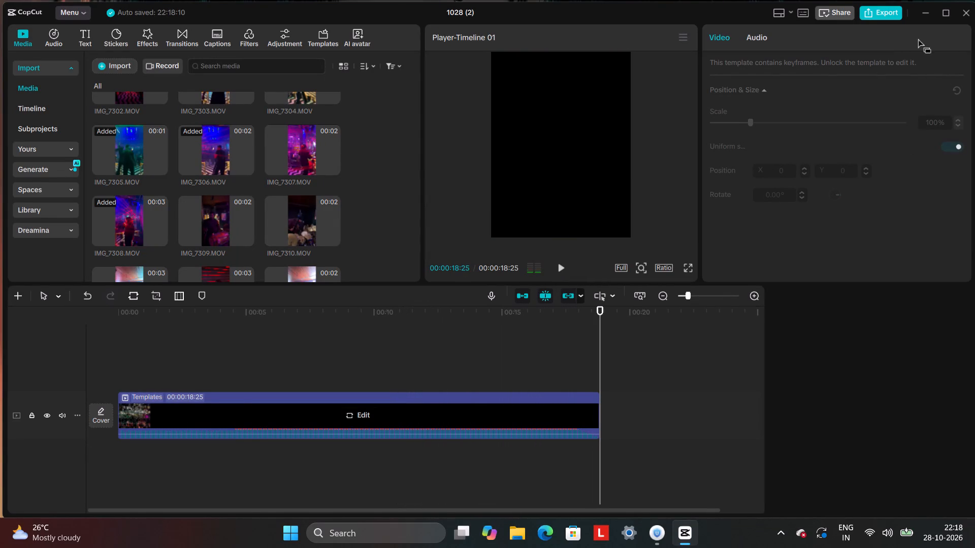
Export the 1028 (2) video at 1080P resolution and dismiss the sharing options.
left_click(865, 7)
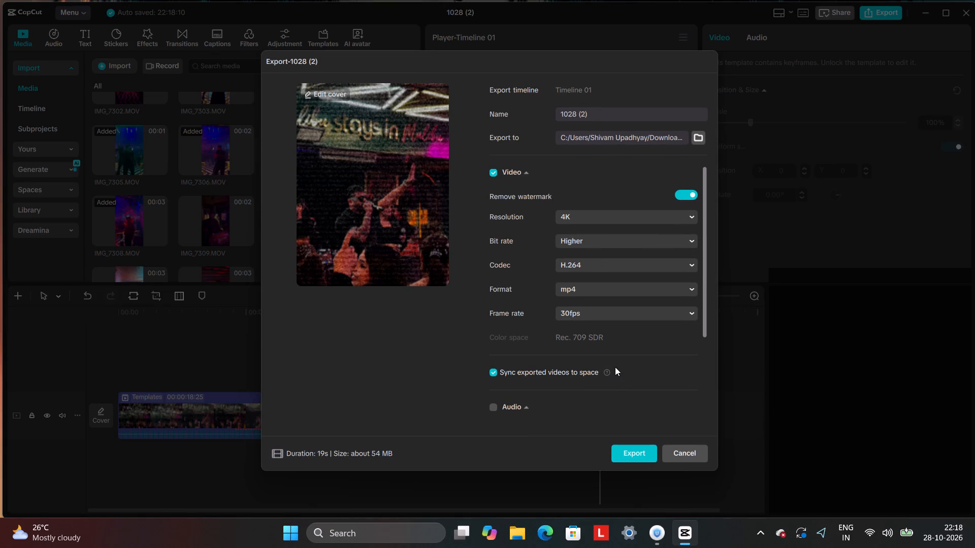
left_click(644, 217)
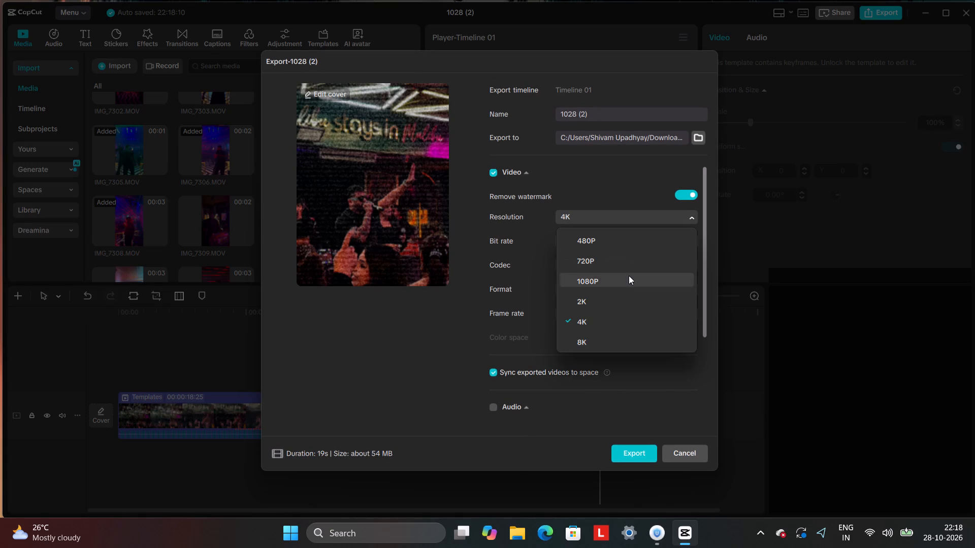
left_click(629, 276)
left_click(639, 317)
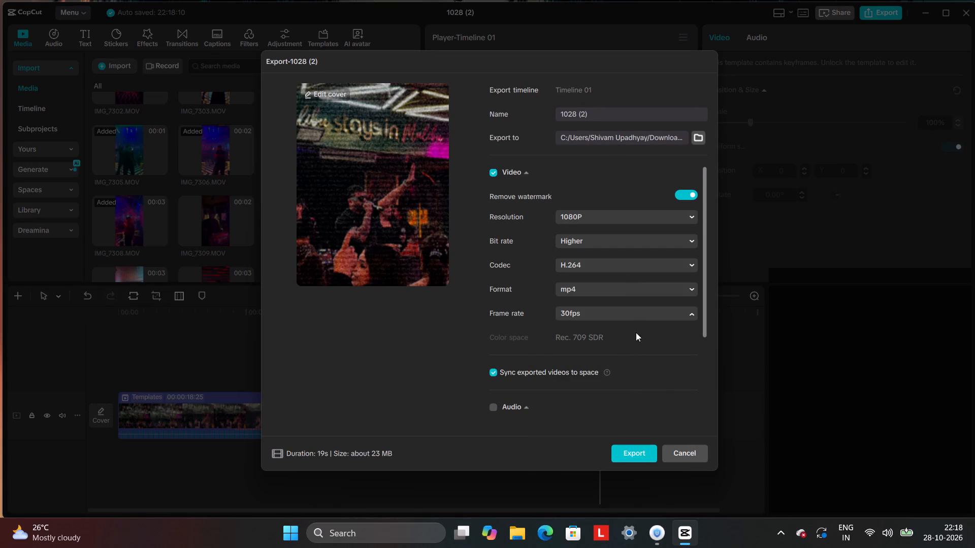
left_click(629, 447)
left_click(629, 451)
left_click(647, 447)
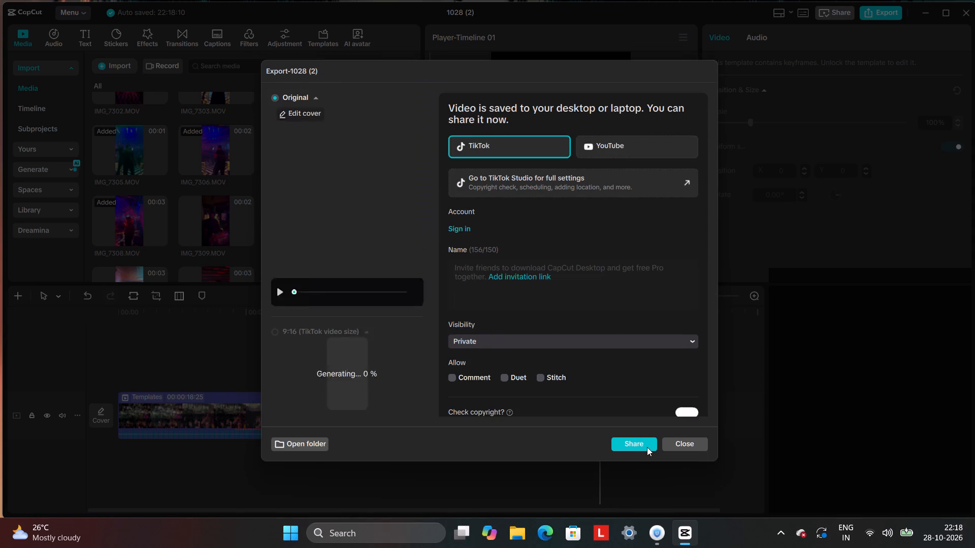
left_click(692, 443)
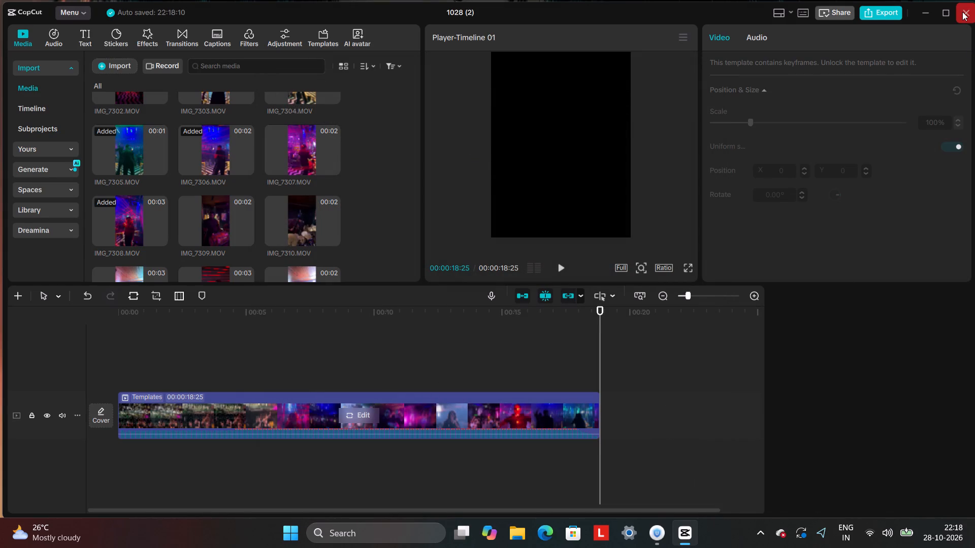
Close project 1028 (2), return to the home screen and open project 1028.
left_click(962, 12)
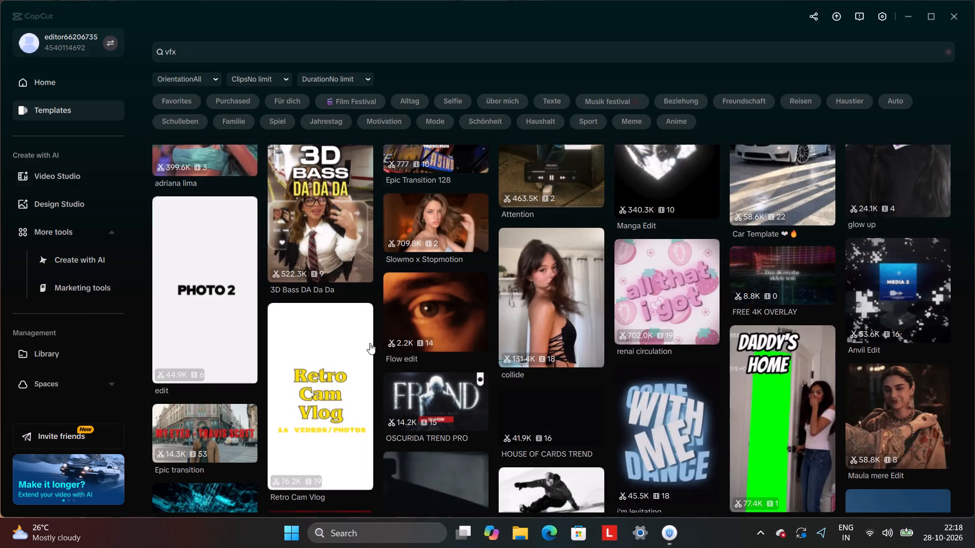
left_click(99, 88)
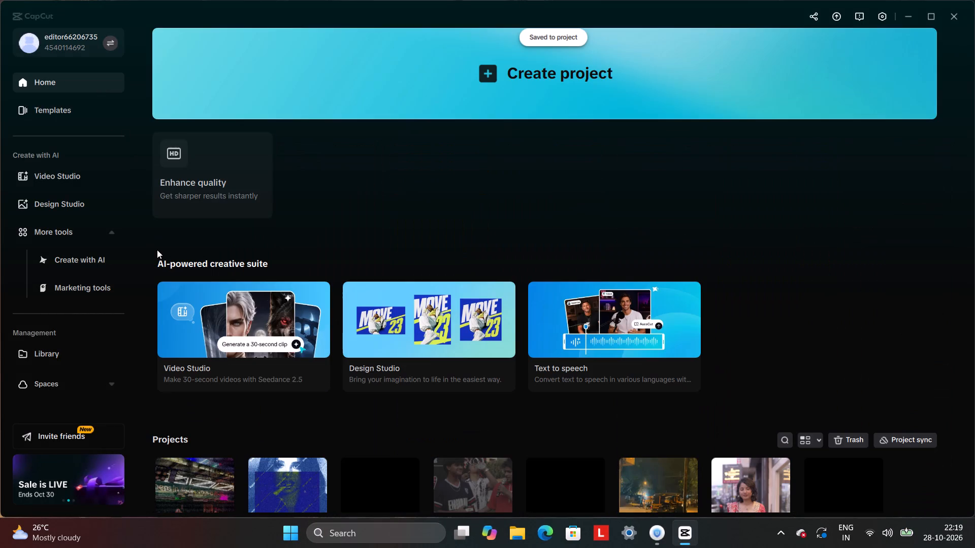
scroll(205, 454, "down", 1)
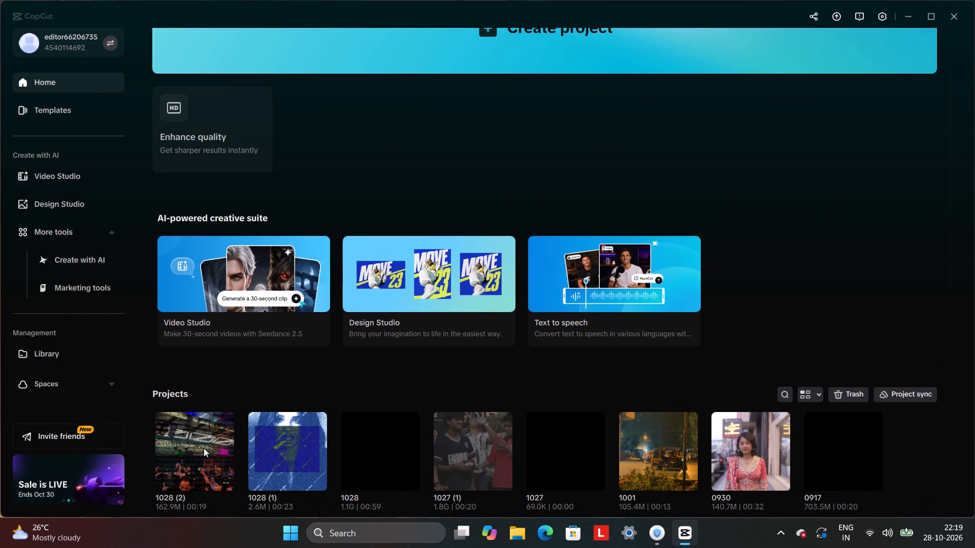
left_click(204, 448)
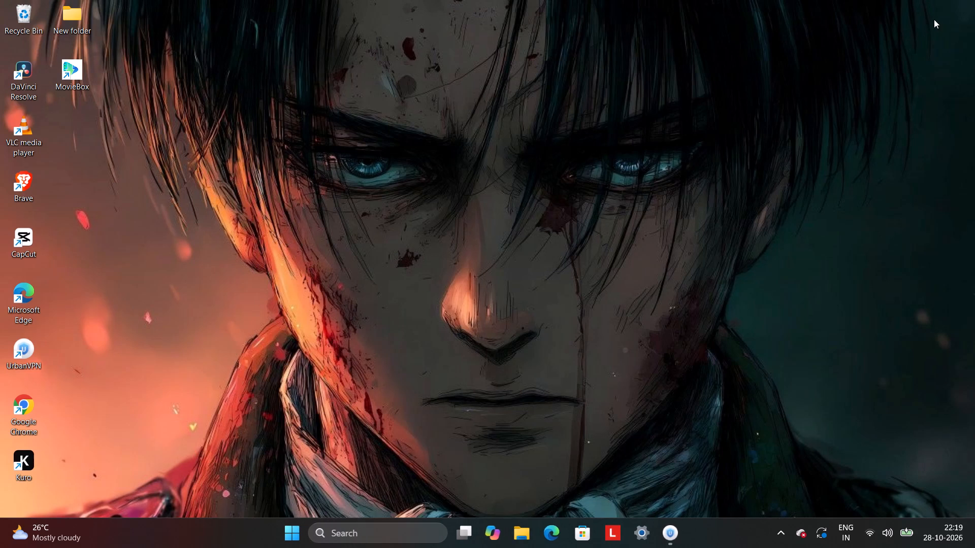
left_click(958, 11)
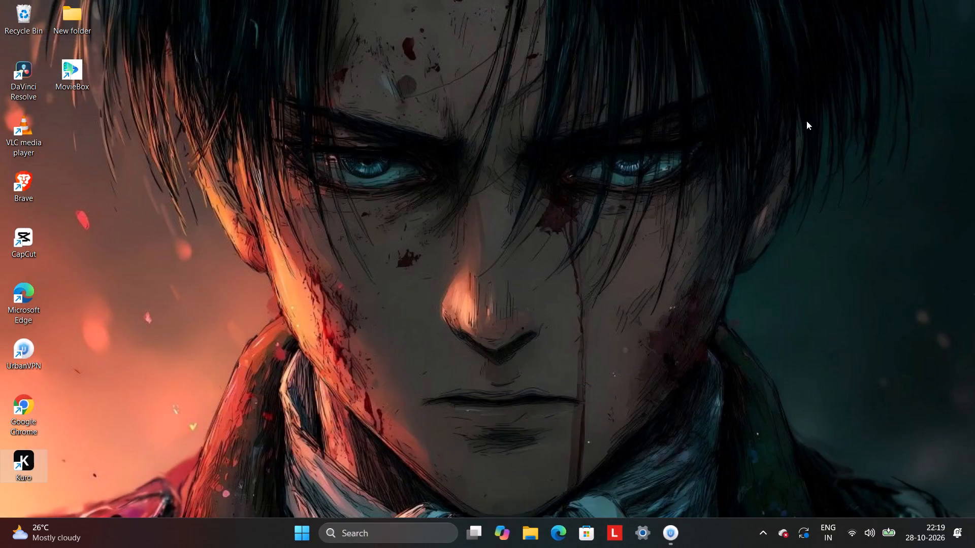
scroll(380, 333, "down", 3)
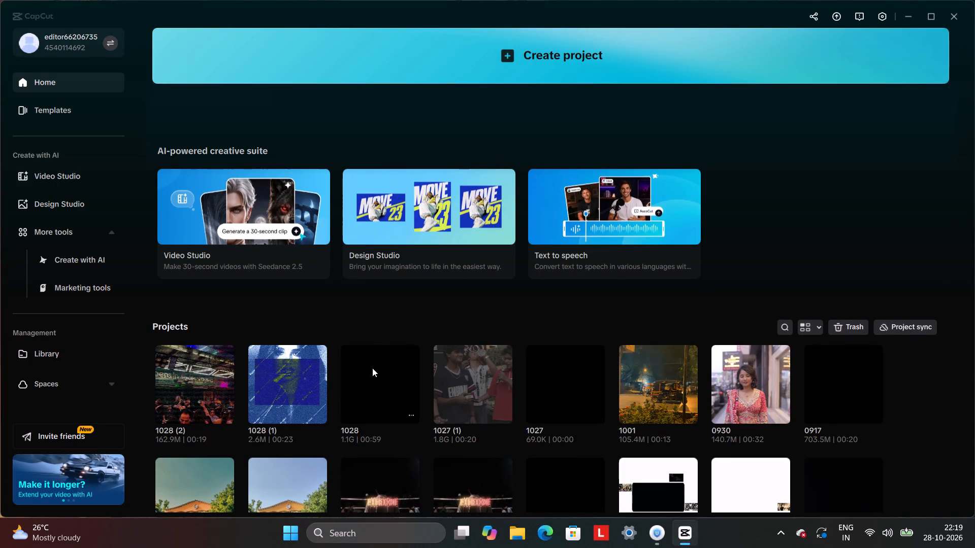
left_click(372, 368)
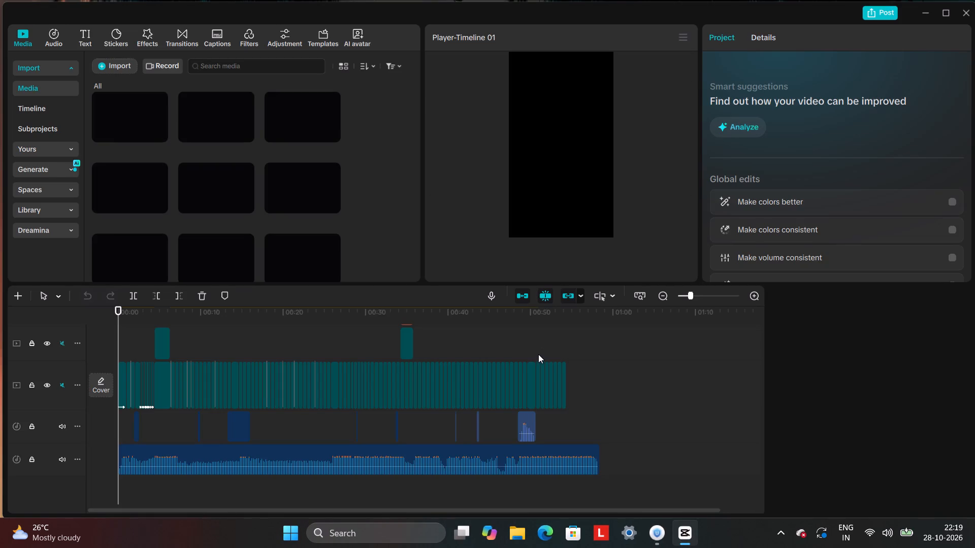
Place the playhead at 00:00:50:21, at the cut between IMG_7344 and the closing run of IMG_7293 clips.
left_click(709, 297)
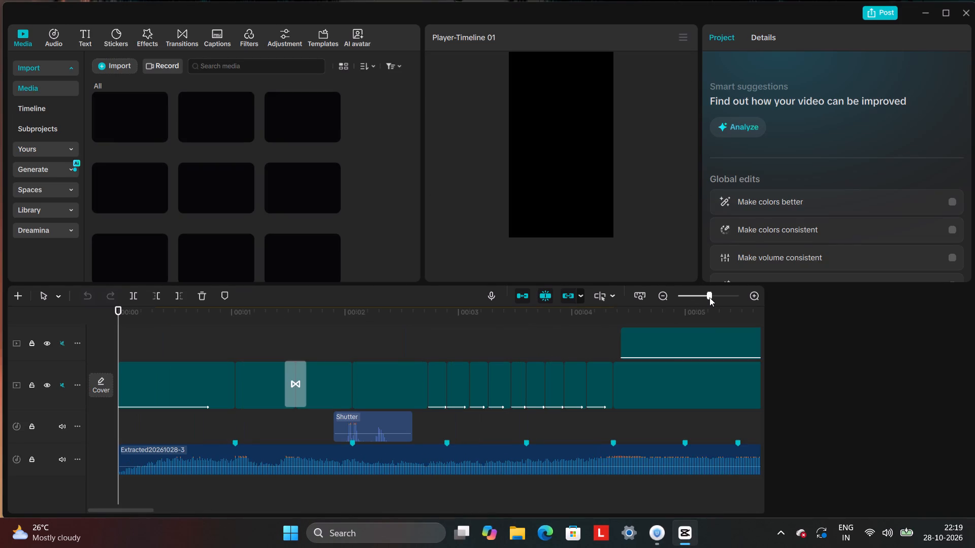
left_click(592, 322)
left_click_drag(592, 315, 790, 330)
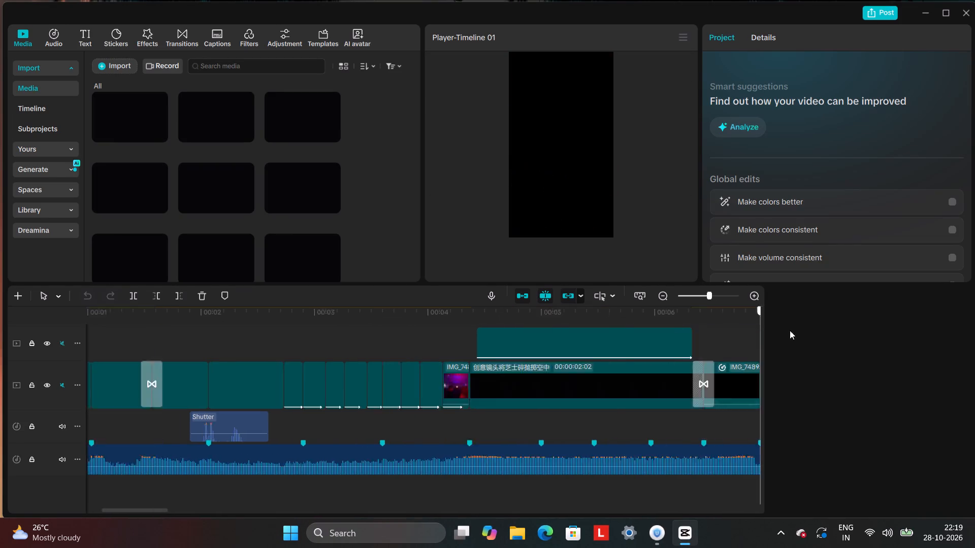
left_click_drag(790, 330, 817, 329)
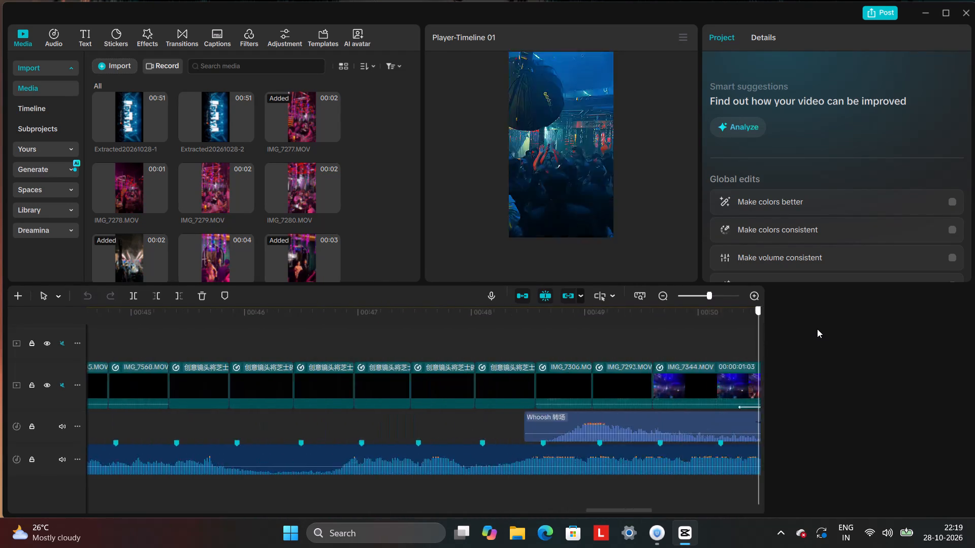
left_click_drag(817, 329, 318, 377)
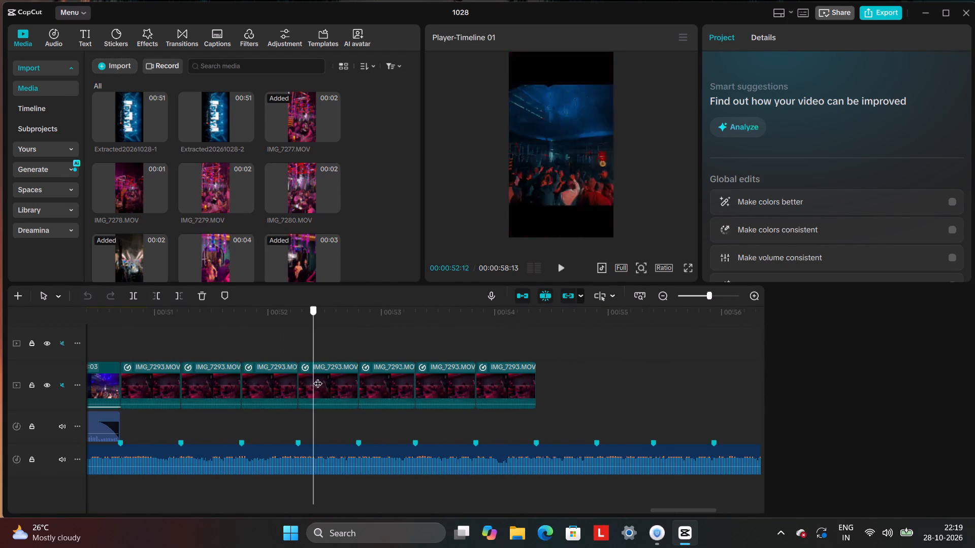
left_click_drag(318, 377, 131, 437)
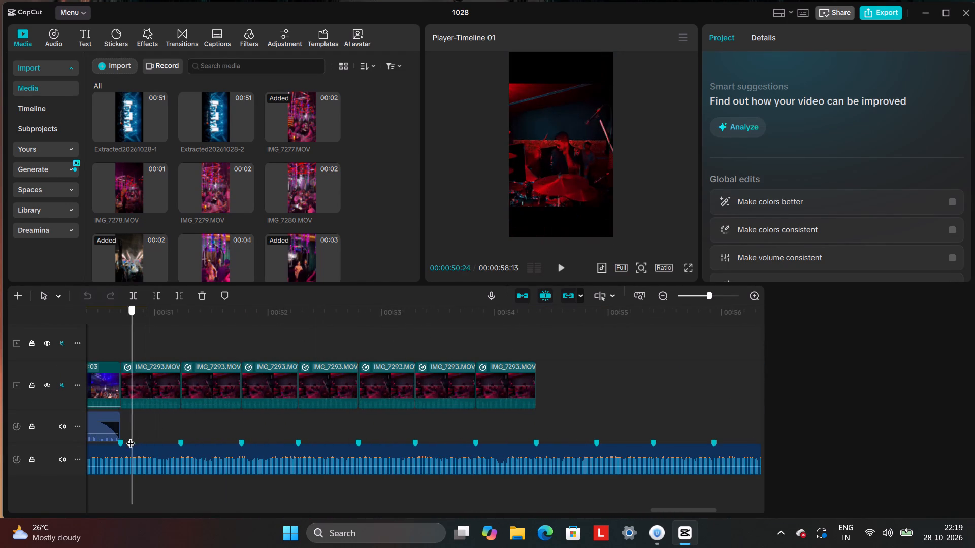
left_click_drag(131, 437, 287, 454)
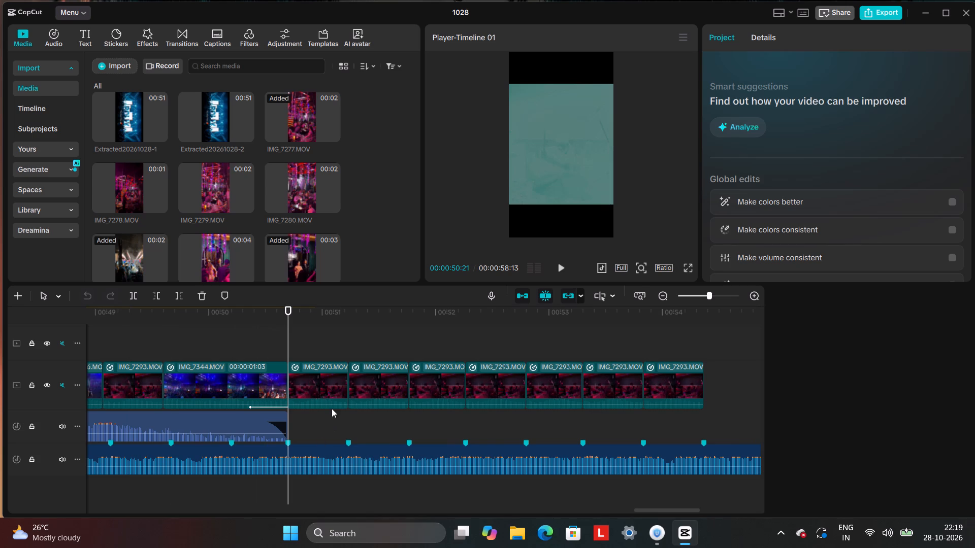
right_click(320, 342)
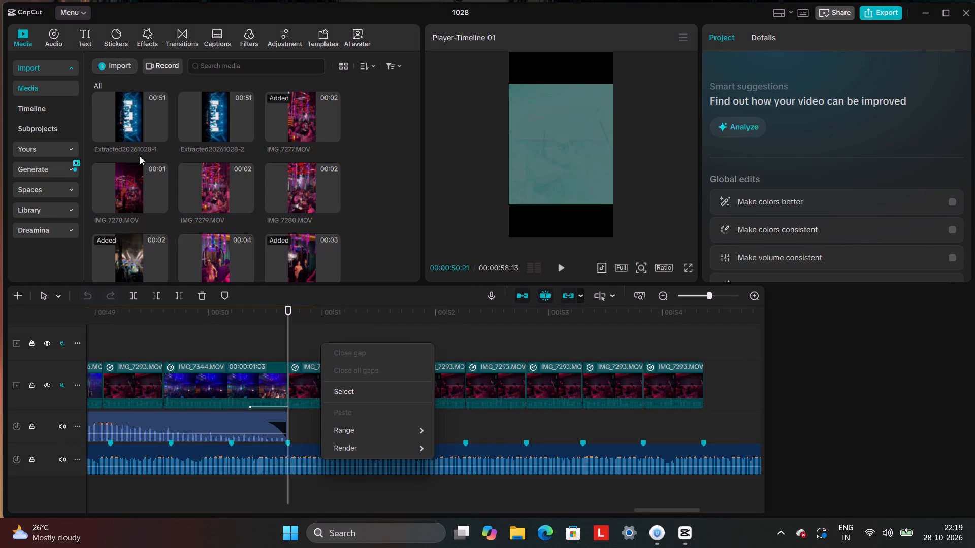
Start a media import and preview the Downloads video whose name begins with EA1189DE in Media Player, then close the player.
left_click(125, 63)
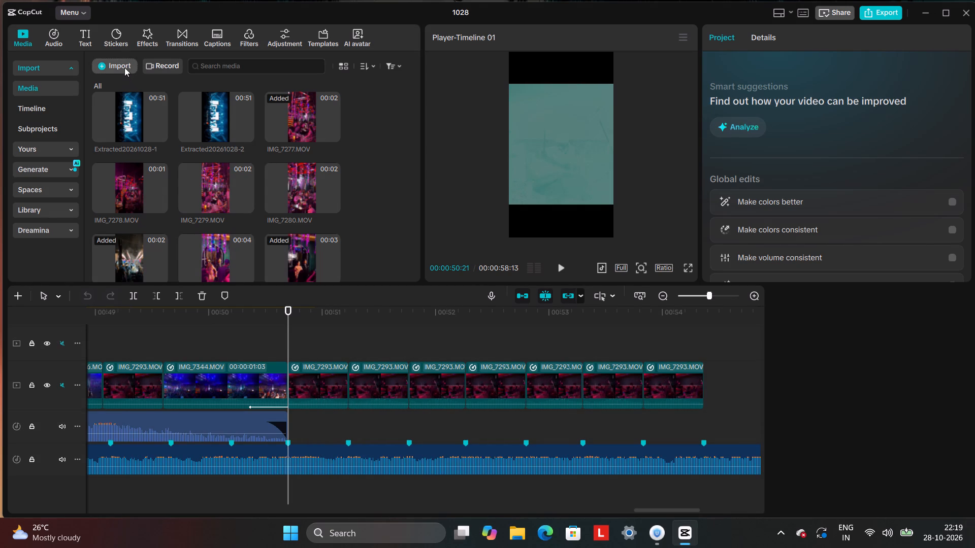
left_click(124, 67)
left_click(133, 87)
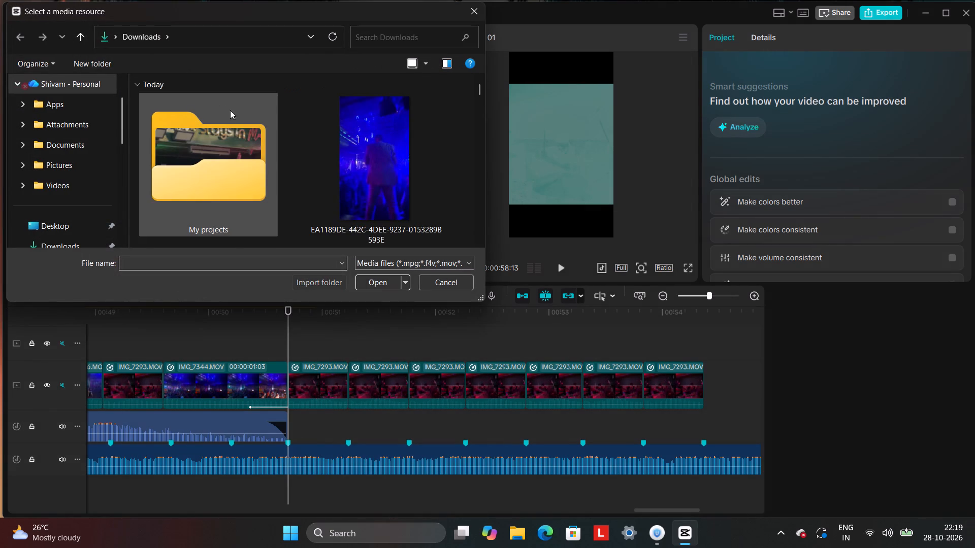
scroll(255, 125, "down", 3)
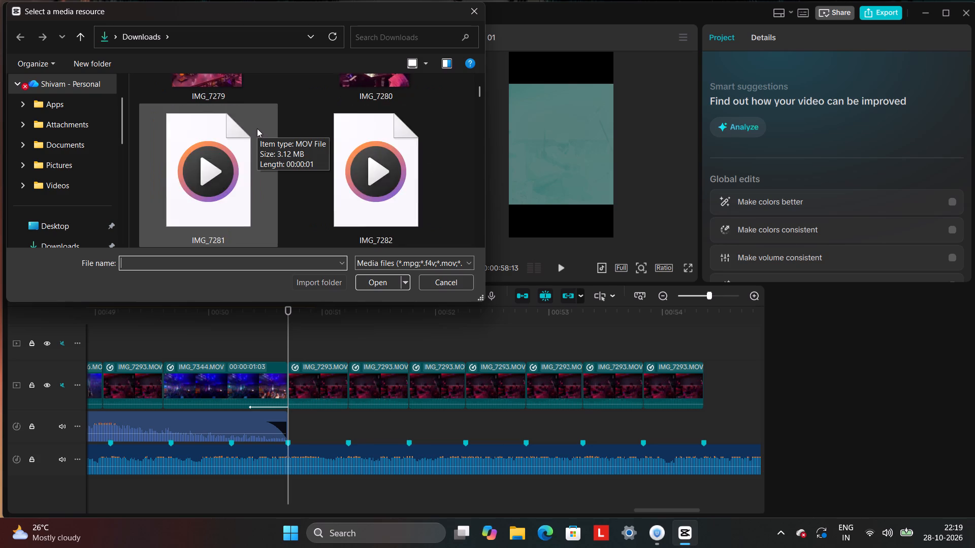
scroll(257, 128, "up", 3)
left_click(345, 130)
right_click(345, 130)
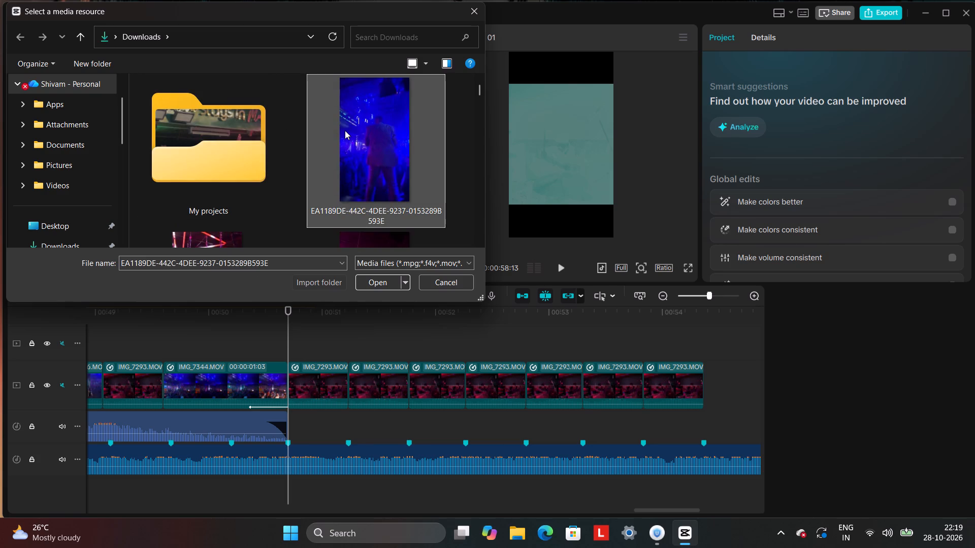
left_click(414, 164)
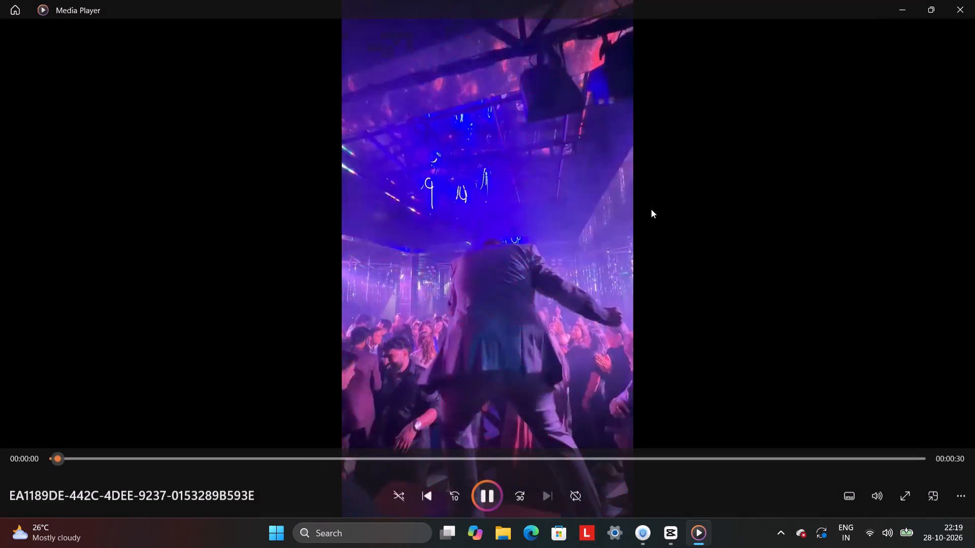
left_click(961, 13)
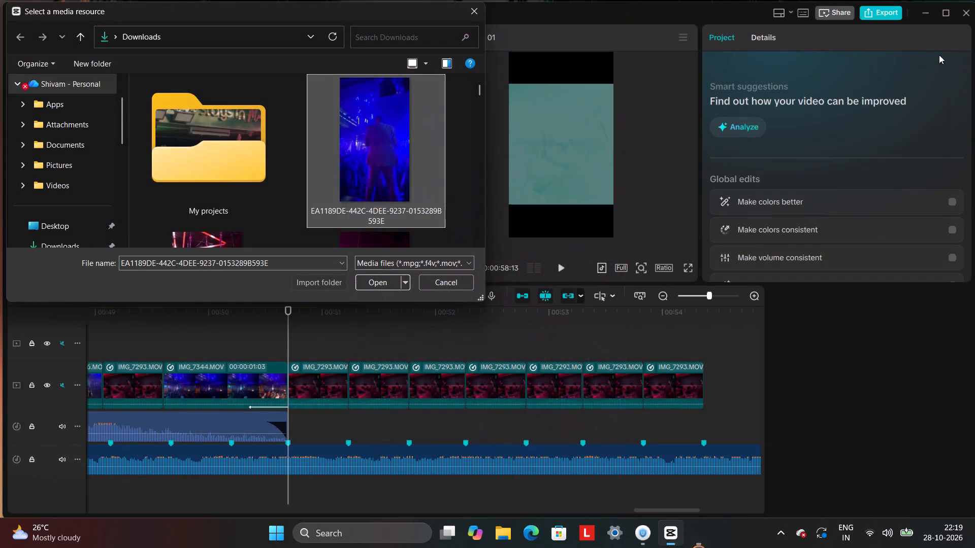
Look through the Downloads clips in the import dialog for footage suited to the ending.
scroll(351, 170, "up", 5)
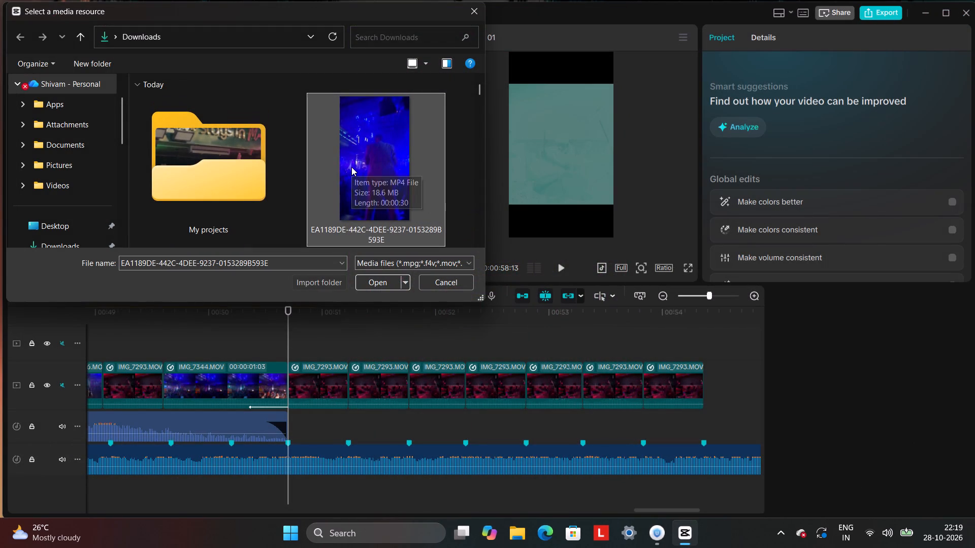
left_click(93, 246)
scroll(344, 202, "down", 4)
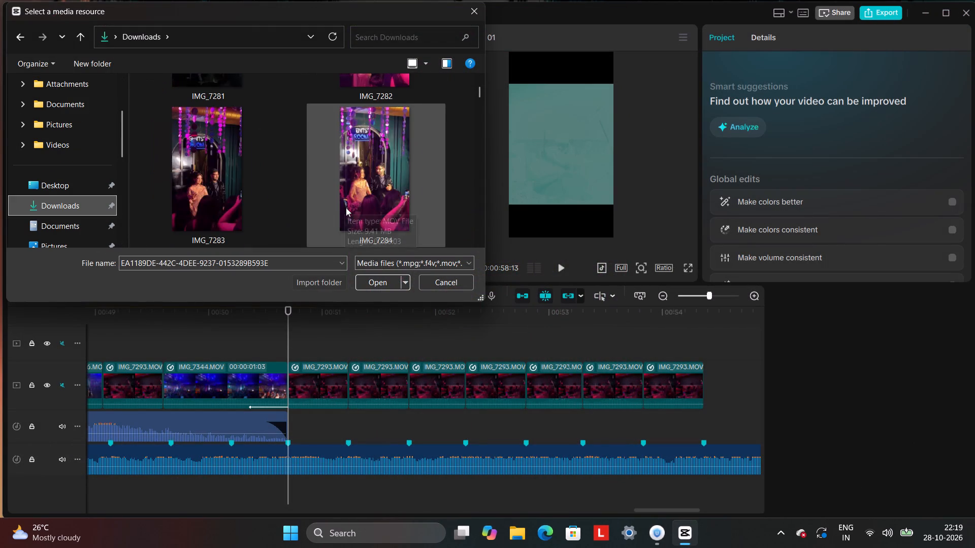
scroll(346, 205, "down", 18)
scroll(339, 218, "down", 8)
scroll(343, 220, "up", 10)
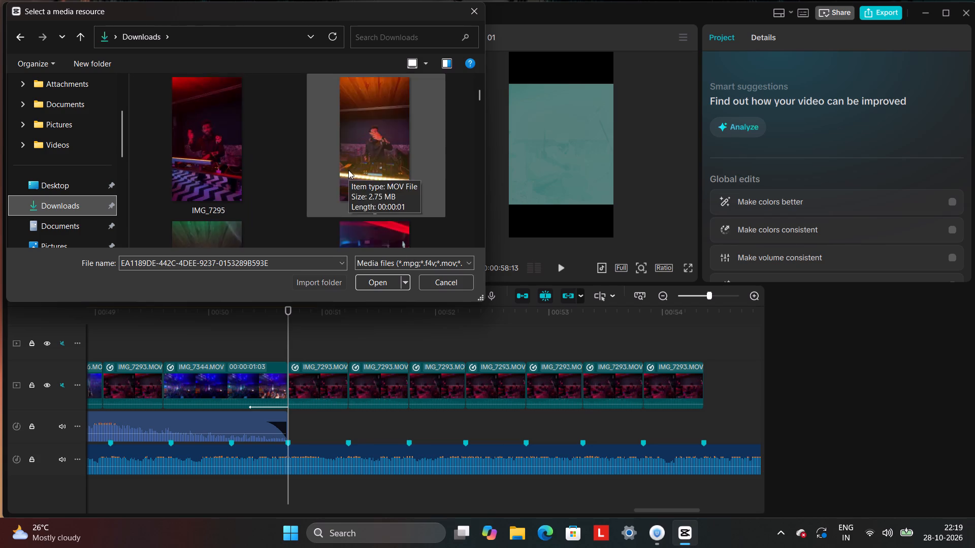
scroll(348, 170, "up", 20)
scroll(348, 170, "up", 14)
scroll(222, 177, "up", 4)
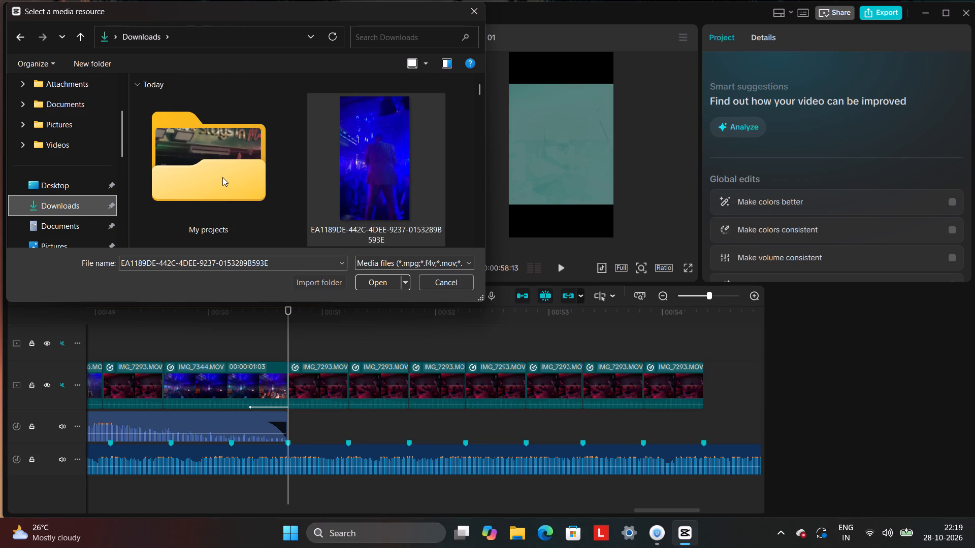
scroll(67, 93, "up", 2)
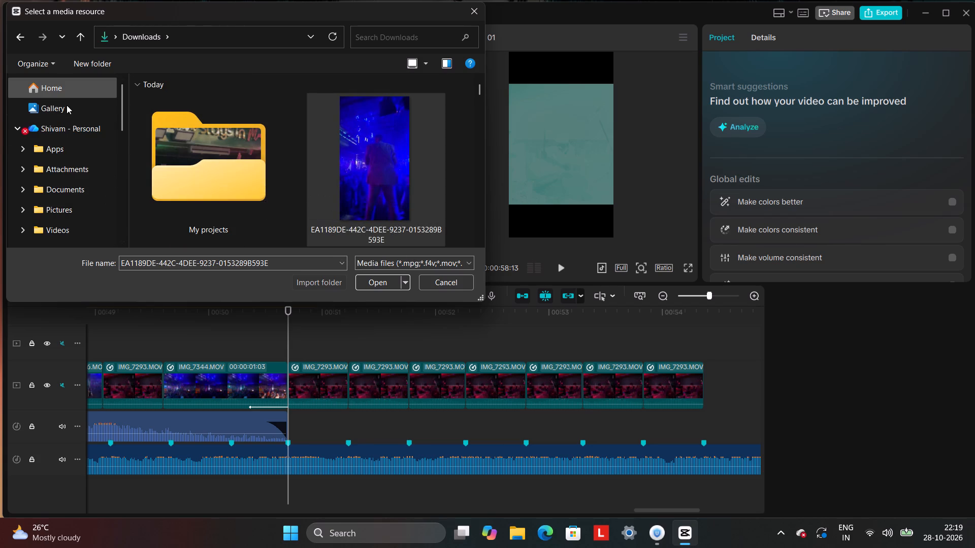
Open the recent file IMG_7496 from Home in Media Player to check it, and close the player.
left_click(86, 86)
scroll(204, 160, "down", 3)
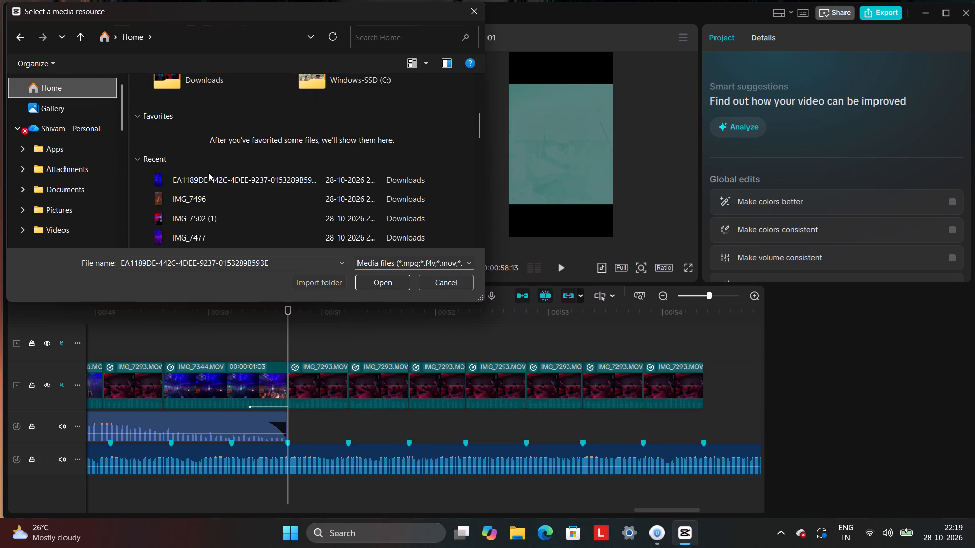
left_click(214, 193)
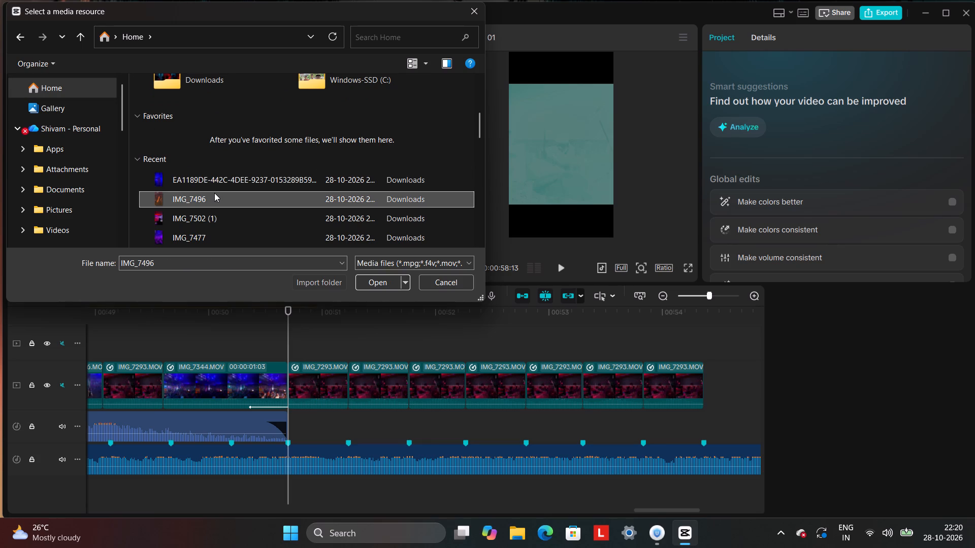
right_click(213, 194)
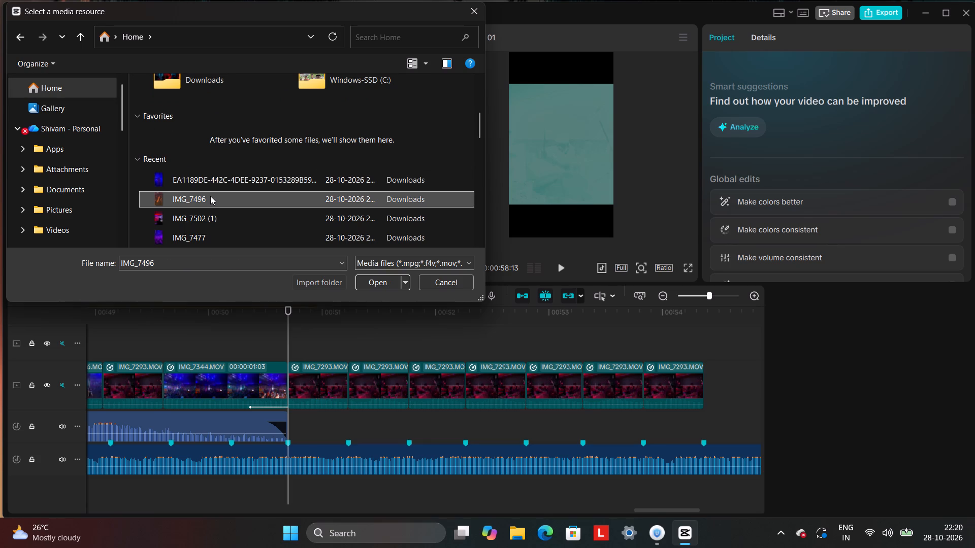
right_click(210, 196)
left_click(254, 178)
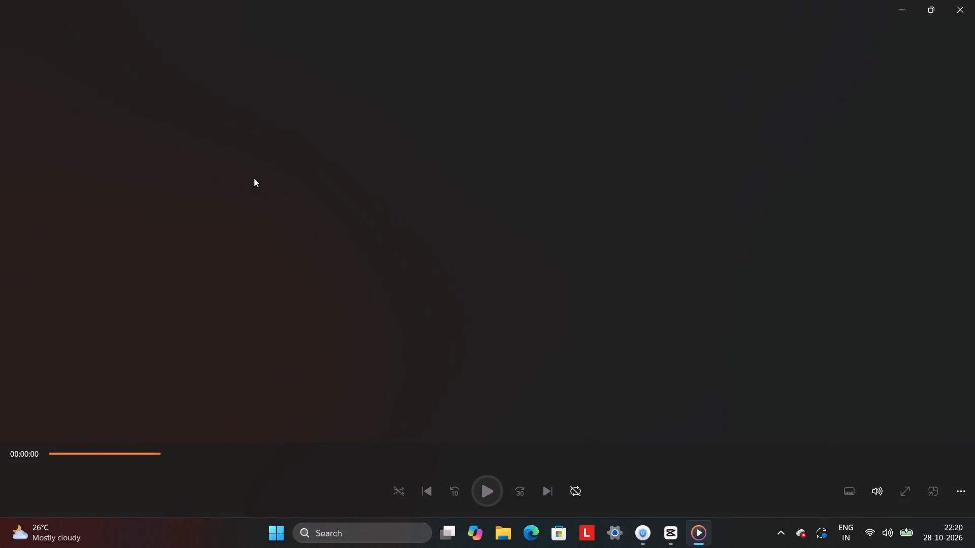
left_click(950, 8)
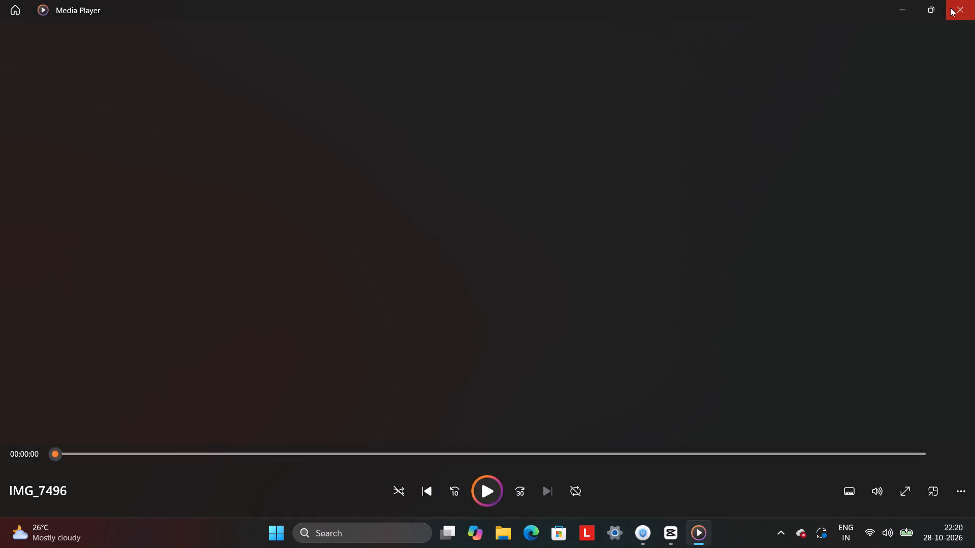
Look through the recent files in the import dialog for a suitable clip.
scroll(431, 174, "down", 1)
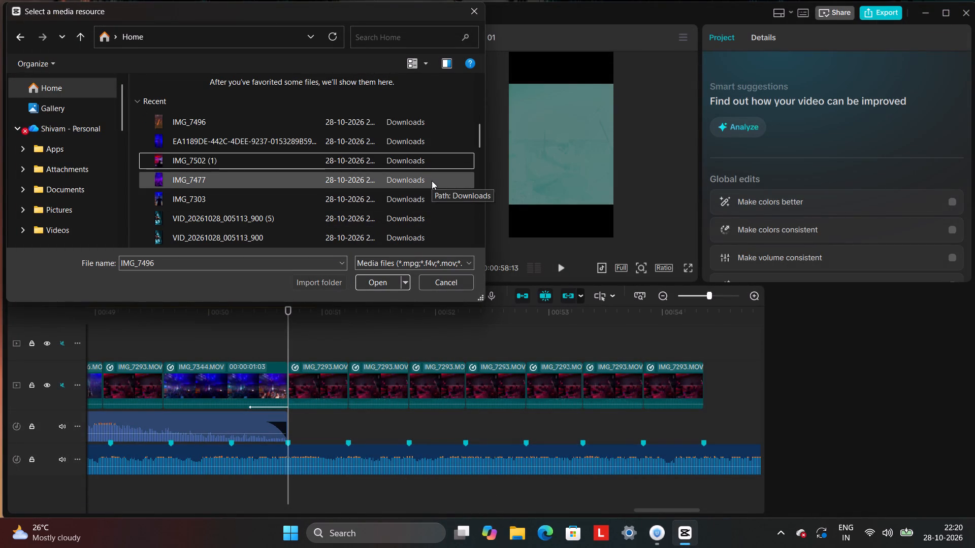
scroll(262, 168, "down", 2)
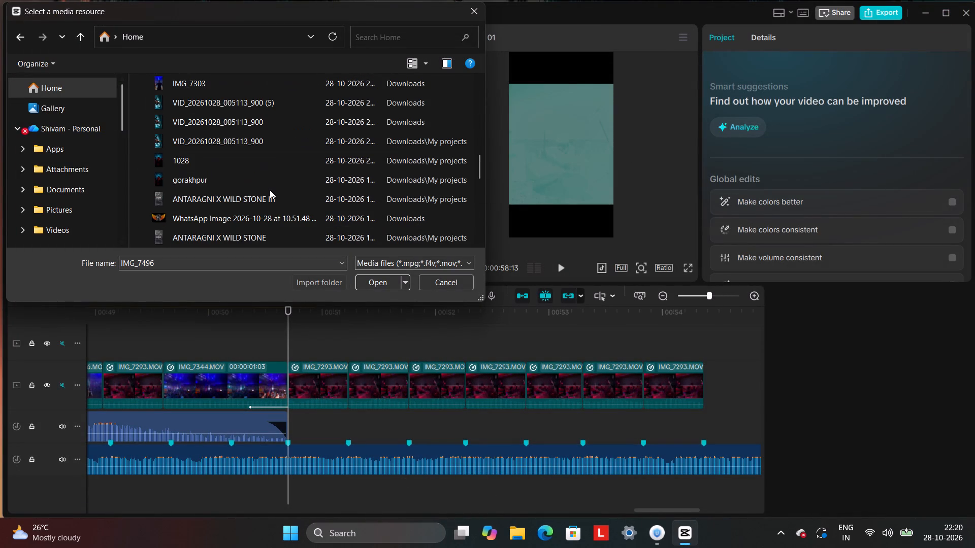
scroll(274, 183, "up", 1)
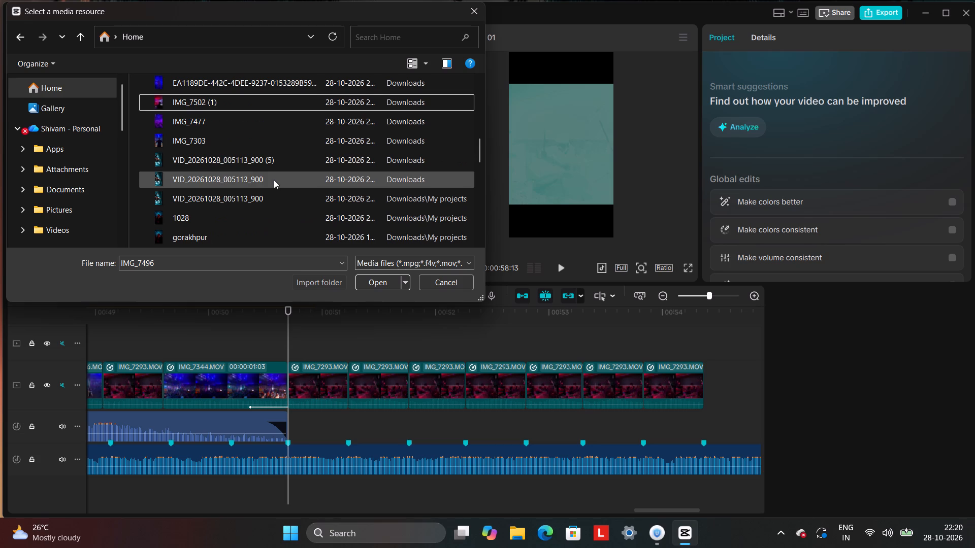
scroll(274, 180, "up", 3)
scroll(286, 204, "down", 1)
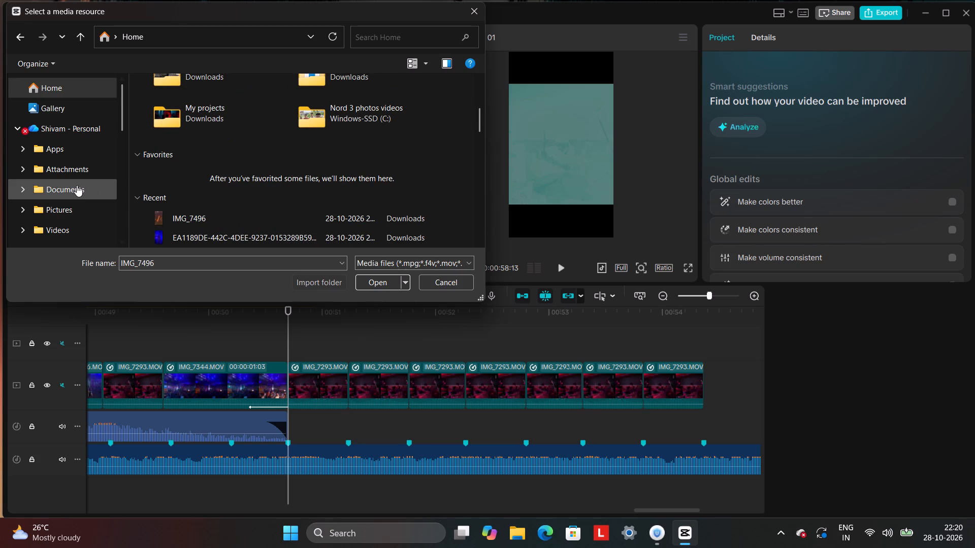
Return to the Downloads folder and open the video whose name begins with EA1189DE for viewing.
scroll(77, 185, "down", 1)
left_click(83, 215)
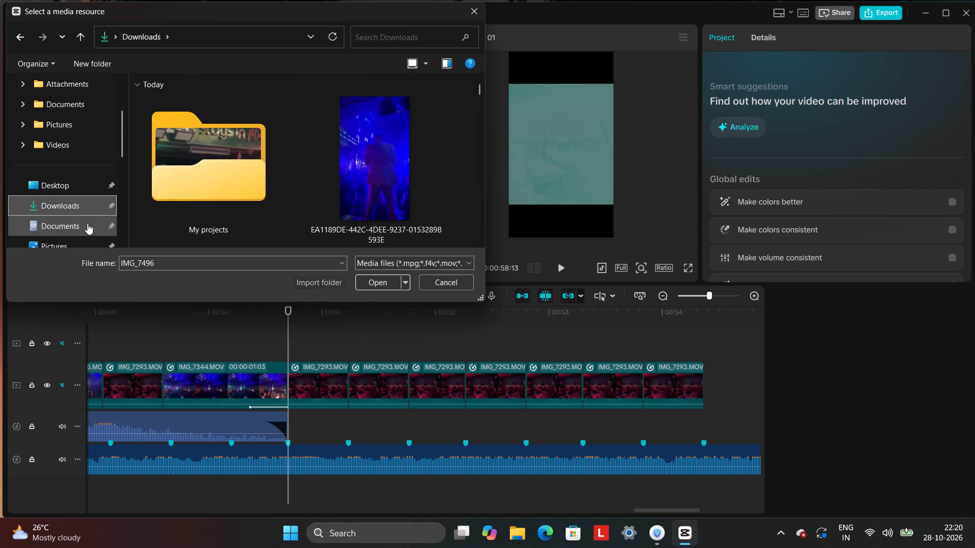
scroll(425, 173, "down", 1)
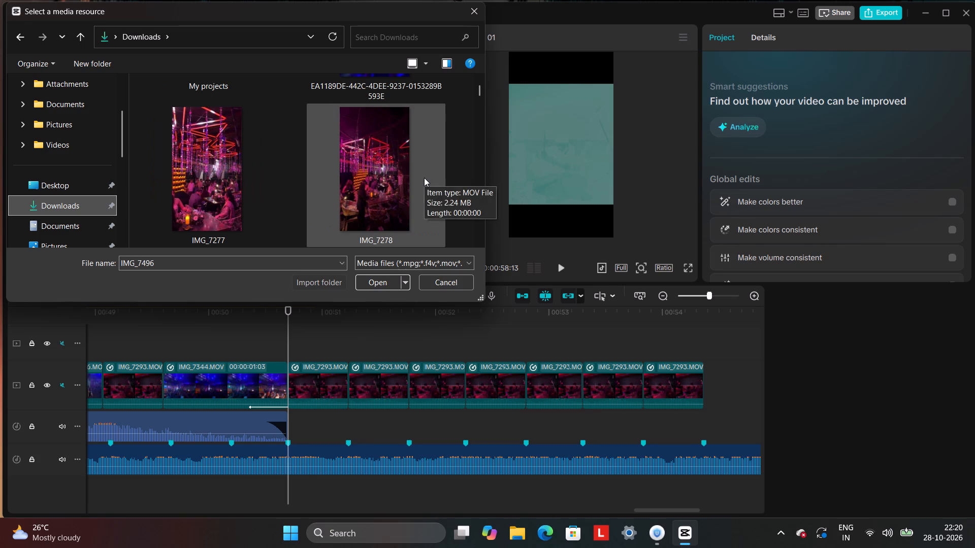
scroll(424, 178, "up", 2)
right_click(383, 142)
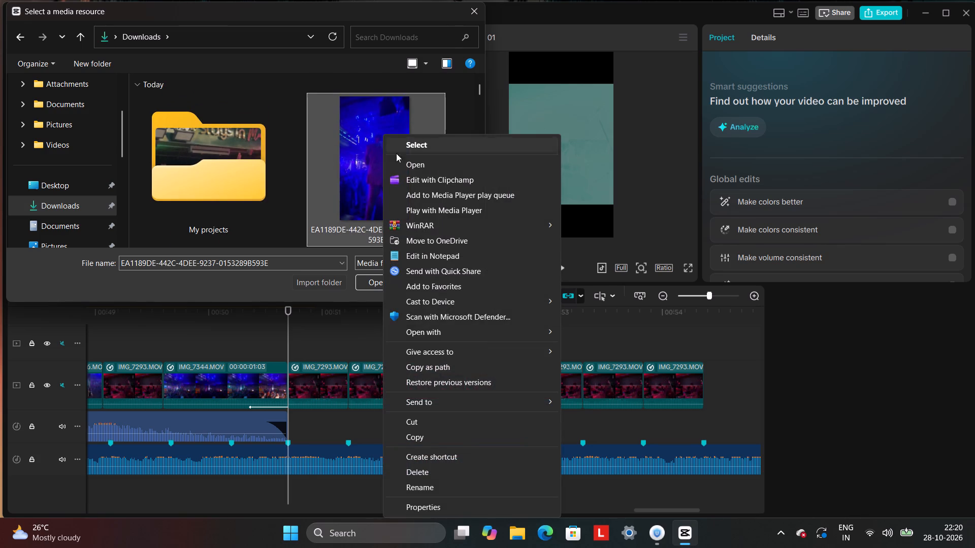
left_click(435, 171)
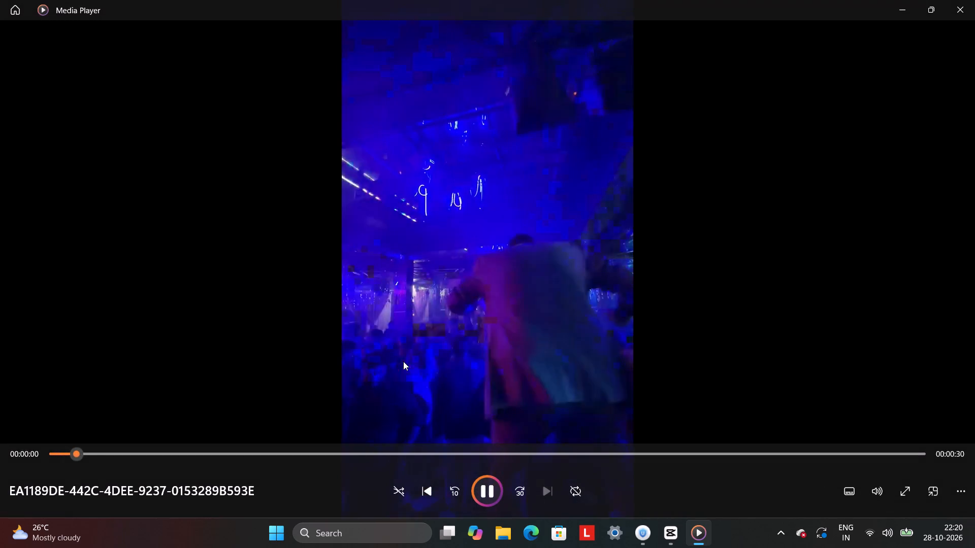
Skim the middle and later parts of the open EA1189DE video, and close the player.
left_click(376, 452)
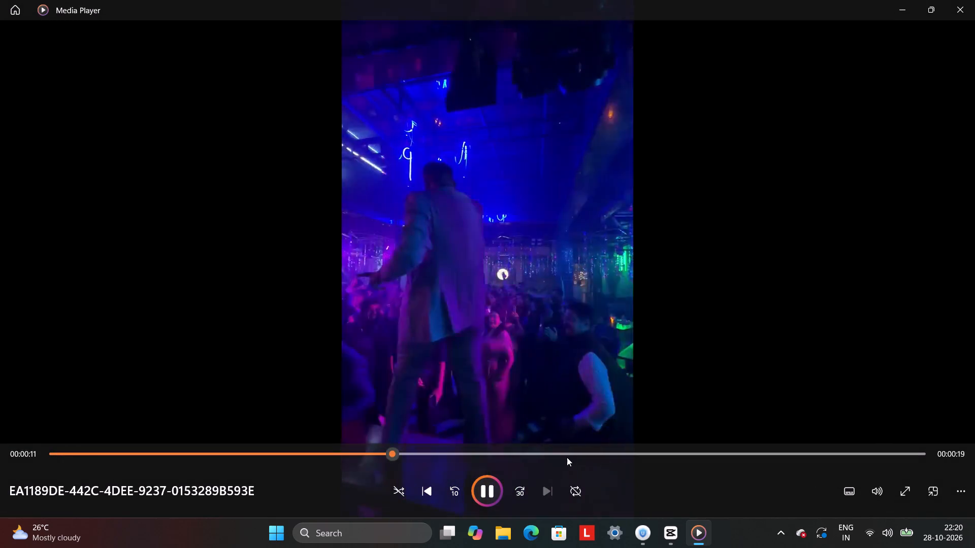
left_click(600, 458)
left_click(974, 3)
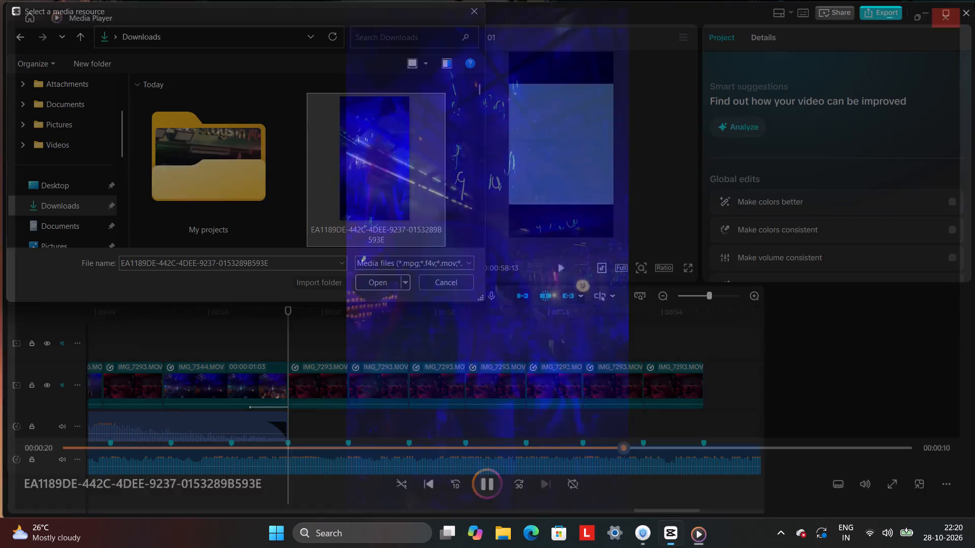
Look through the Downloads clips in the import dialog, from the IMG_7277 footage to the end of today's files, for suitable footage.
scroll(380, 159, "down", 5)
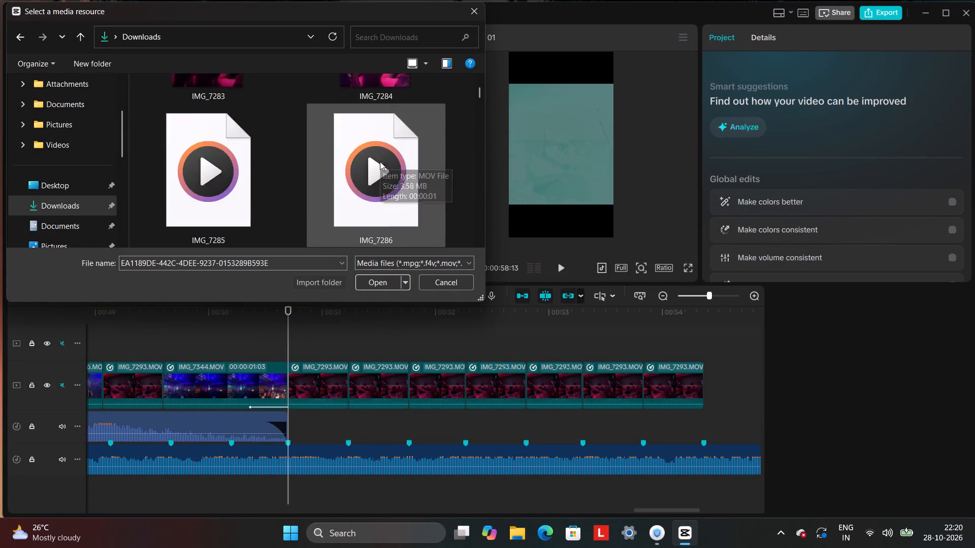
scroll(380, 161, "down", 17)
scroll(381, 173, "up", 20)
scroll(381, 173, "up", 15)
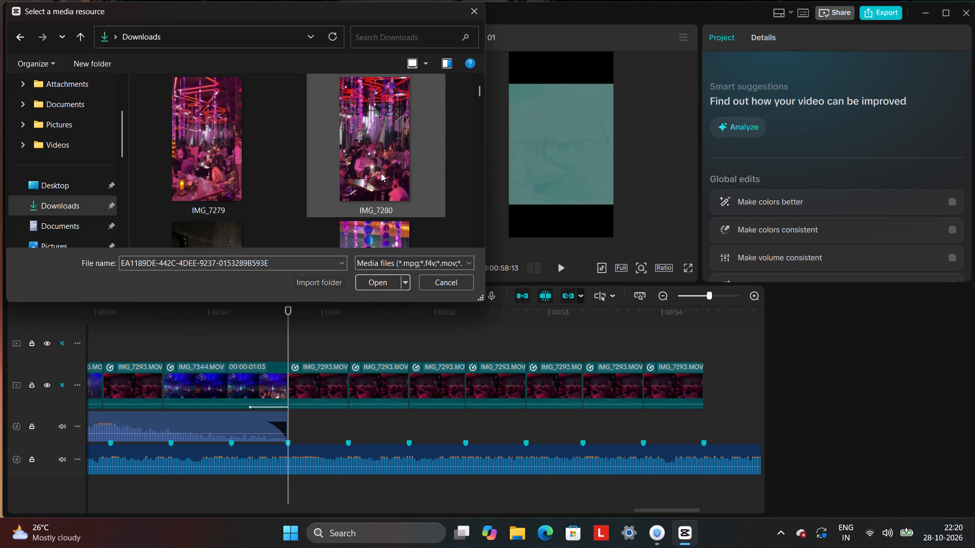
scroll(381, 173, "up", 20)
scroll(381, 173, "up", 20)
scroll(381, 173, "up", 13)
scroll(368, 233, "down", 17)
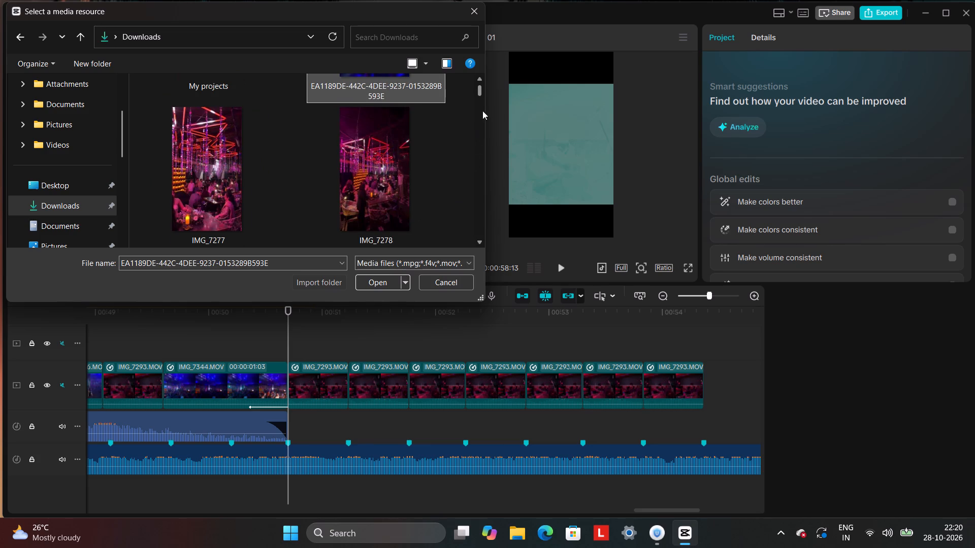
left_click_drag(482, 97, 476, 153)
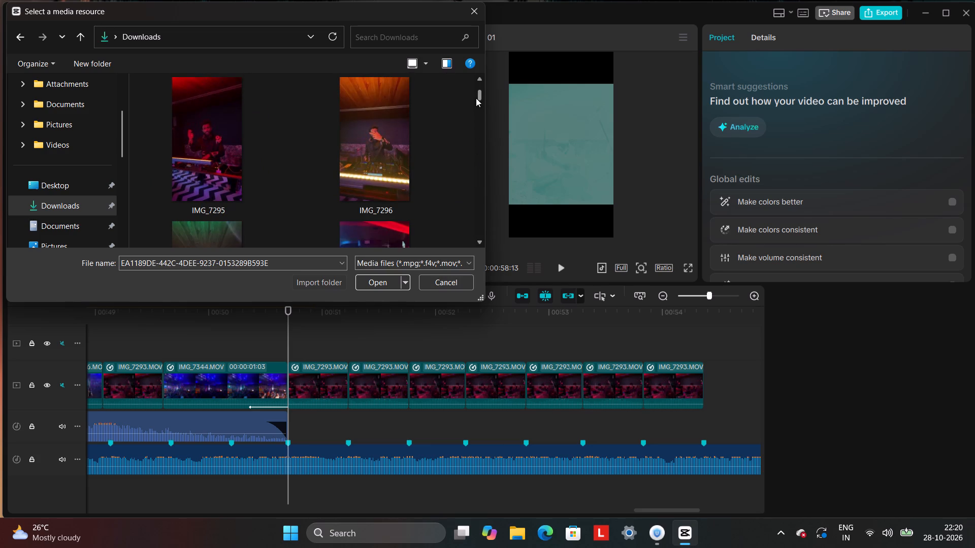
left_click_drag(479, 96, 472, 158)
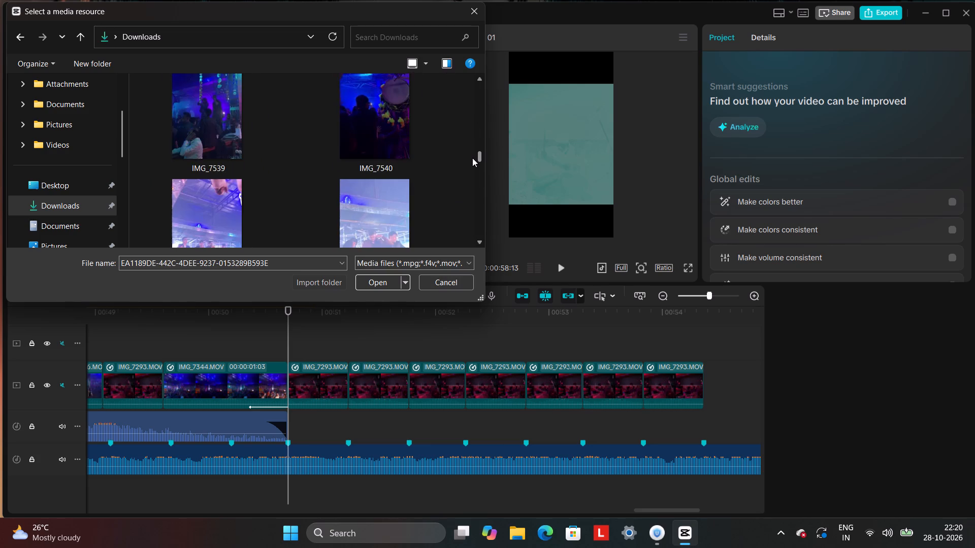
left_click_drag(472, 158, 472, 176)
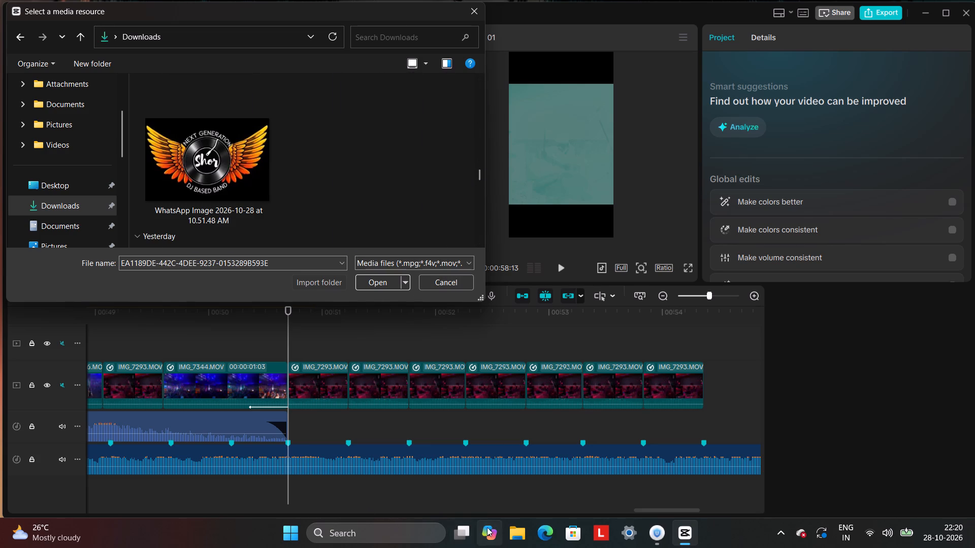
Switch to File Explorer, check the recent files, and open the Downloads folder to browse its clips.
left_click(506, 527)
scroll(386, 387, "down", 3)
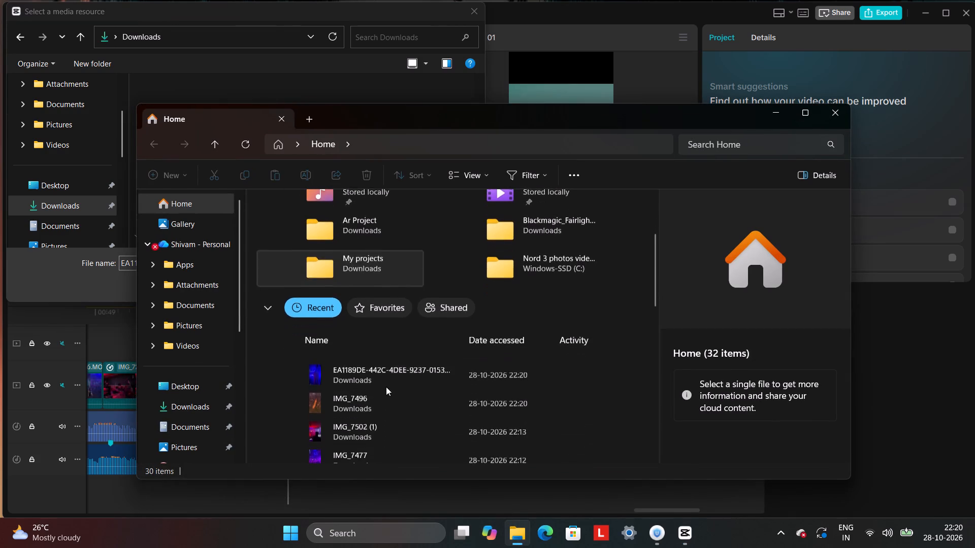
scroll(381, 396, "down", 1)
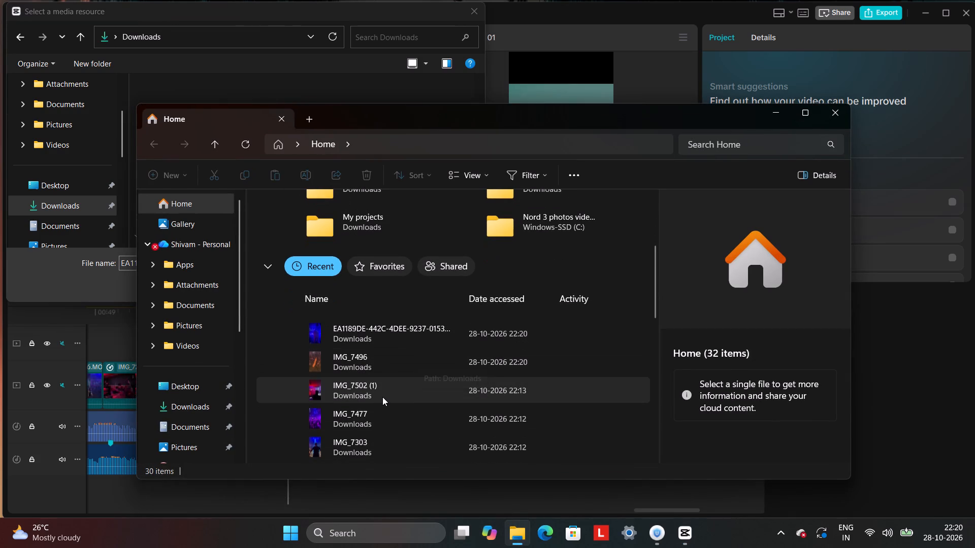
left_click(190, 406)
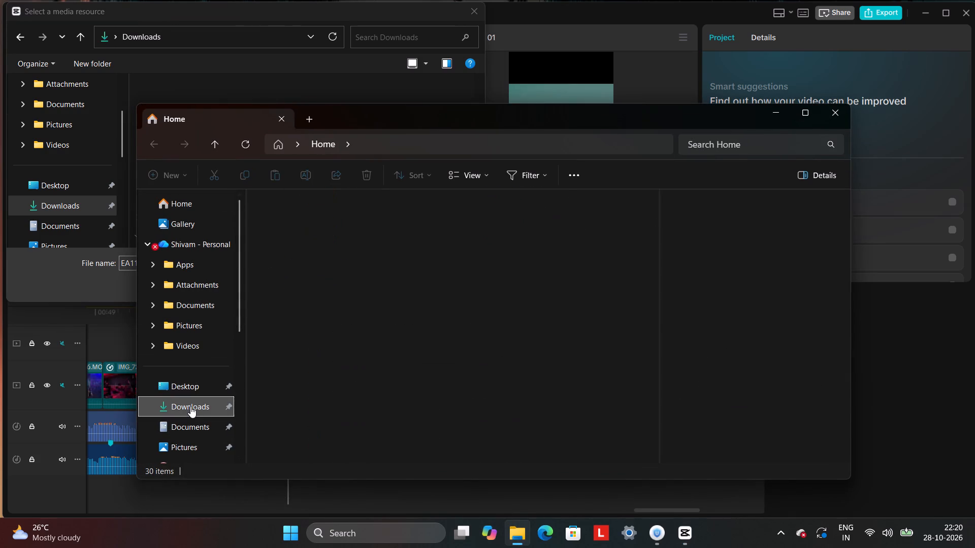
scroll(322, 406, "up", 3)
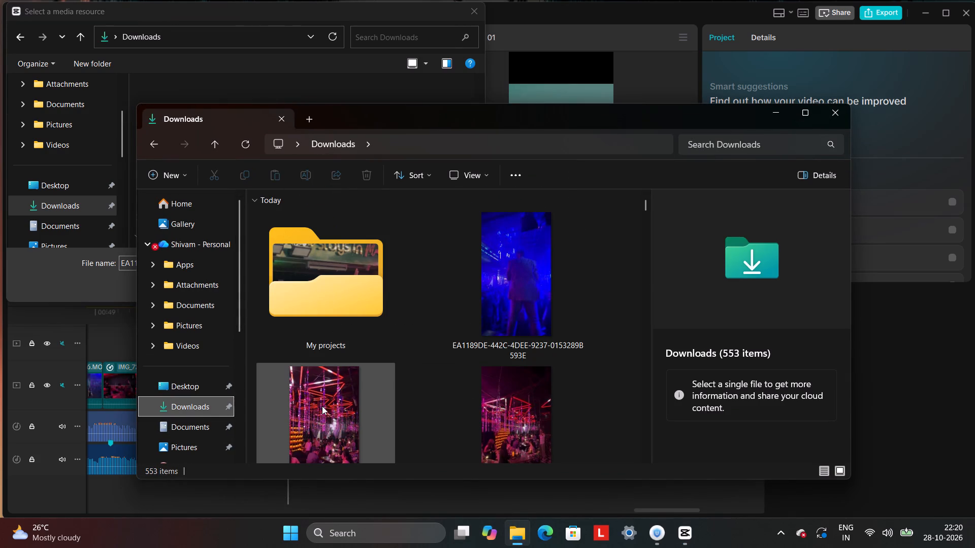
Look through the club clip thumbnails in the Downloads folder in File Explorer for footage suited to the ending.
scroll(323, 407, "down", 17)
scroll(333, 419, "down", 5)
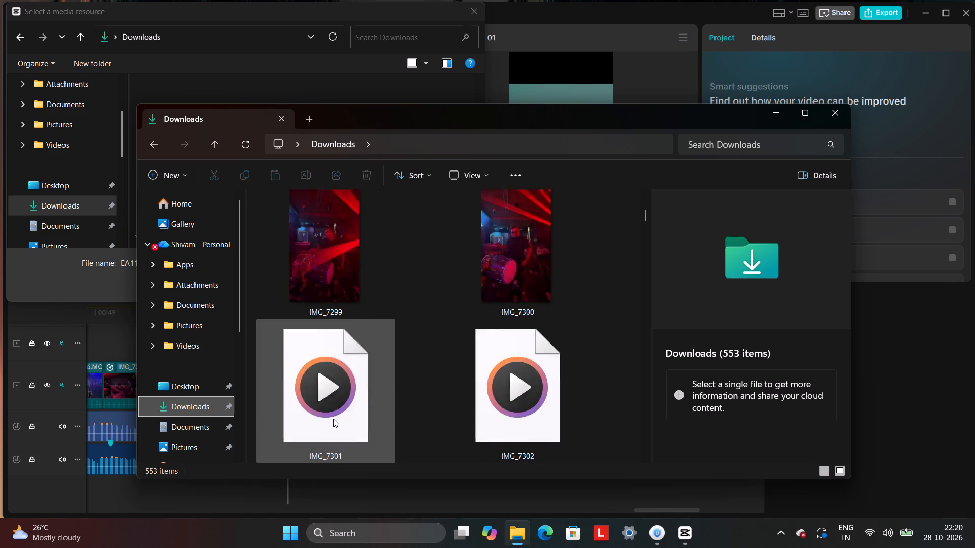
scroll(333, 419, "down", 9)
scroll(335, 413, "down", 14)
scroll(341, 382, "down", 20)
scroll(341, 382, "down", 20)
scroll(341, 382, "down", 20)
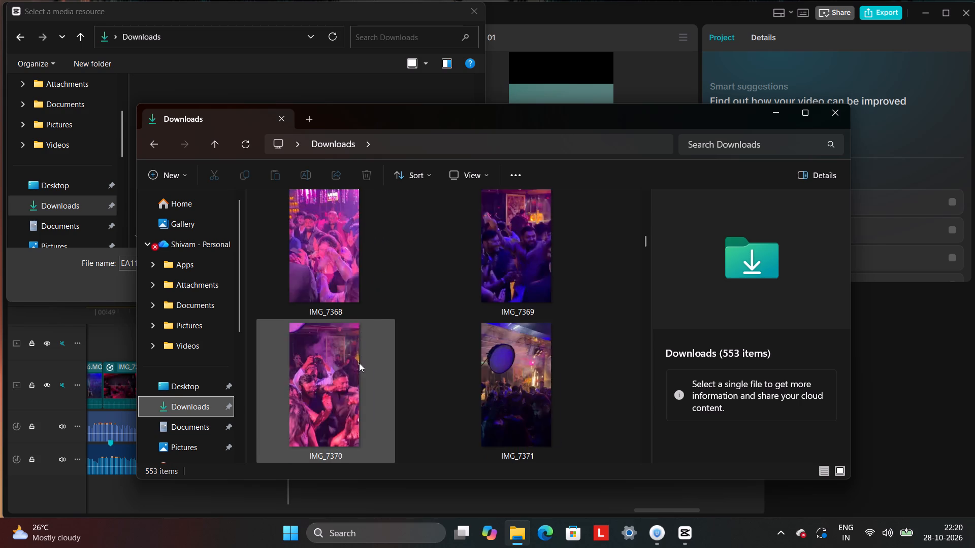
scroll(359, 363, "down", 20)
scroll(359, 363, "down", 20)
scroll(359, 363, "down", 14)
scroll(373, 339, "down", 20)
scroll(373, 339, "down", 20)
scroll(373, 339, "down", 16)
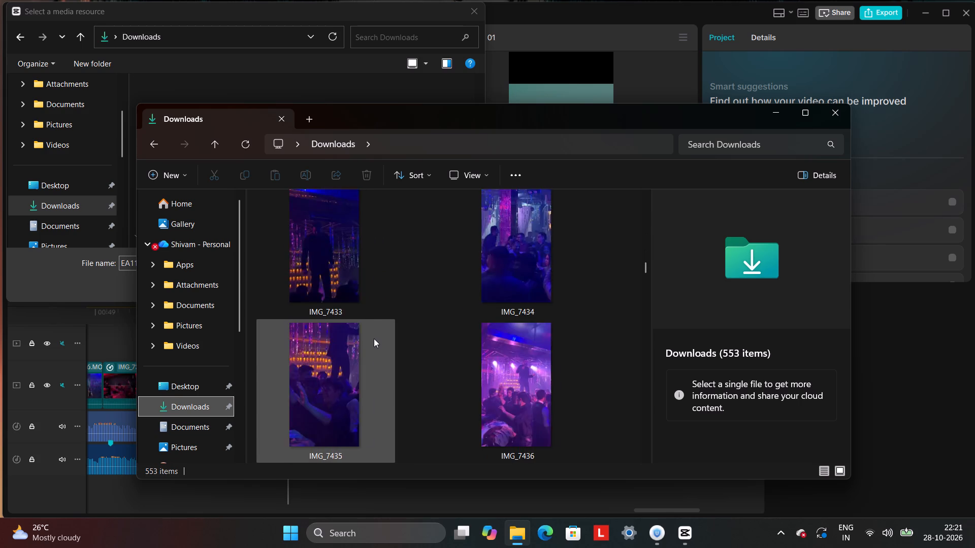
scroll(374, 338, "down", 20)
scroll(374, 338, "down", 20)
scroll(374, 338, "down", 20)
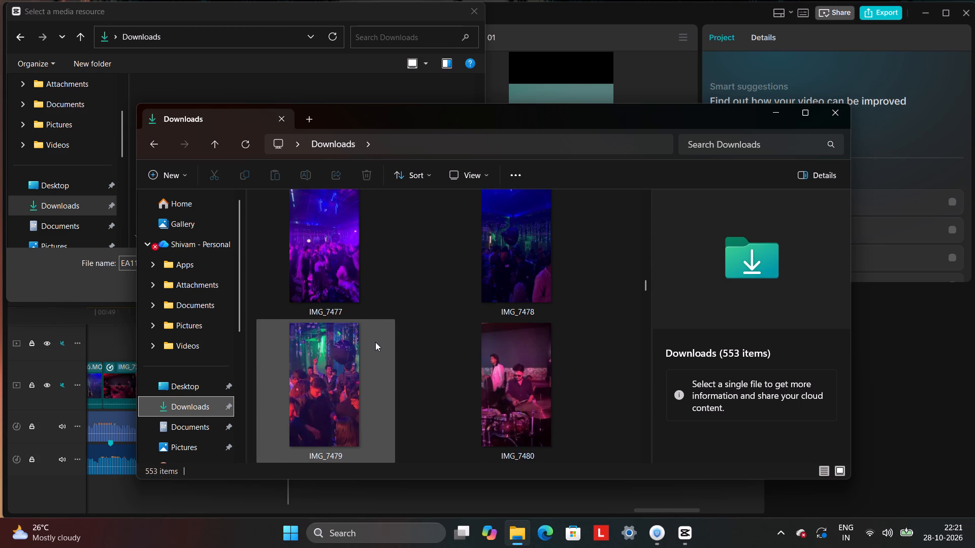
scroll(375, 342, "down", 12)
scroll(375, 342, "down", 20)
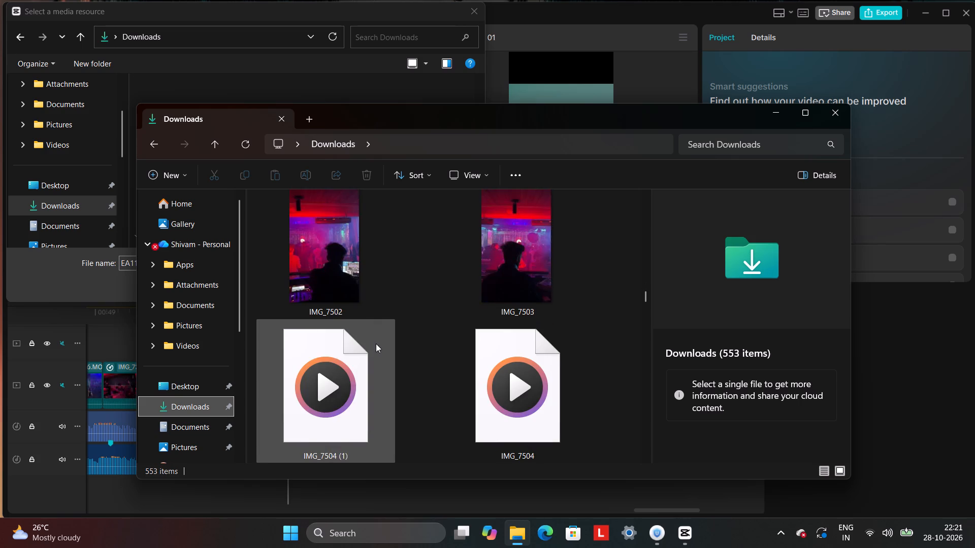
scroll(376, 344, "down", 16)
scroll(376, 344, "down", 20)
scroll(376, 344, "down", 16)
scroll(376, 344, "down", 16)
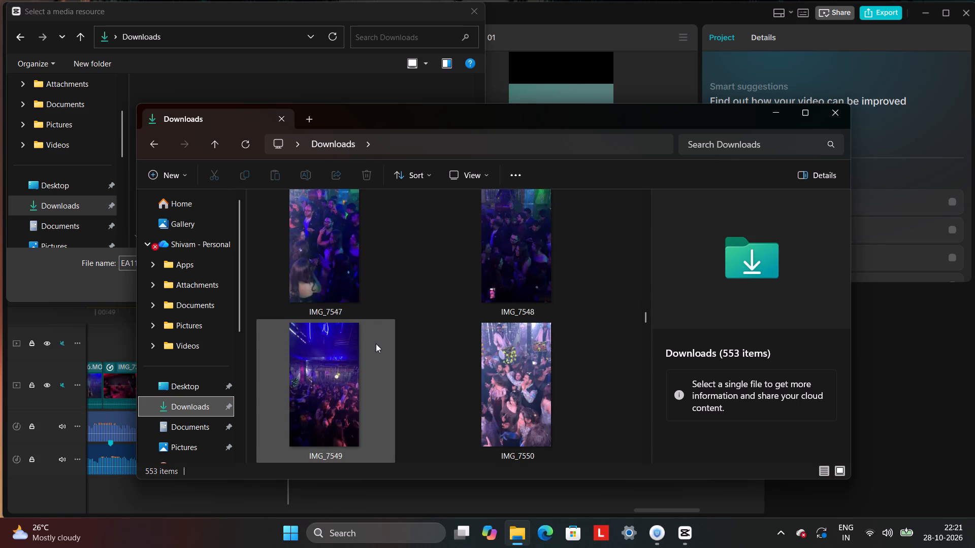
scroll(376, 344, "down", 12)
scroll(376, 344, "down", 20)
scroll(376, 344, "down", 14)
scroll(376, 344, "down", 20)
scroll(376, 344, "down", 14)
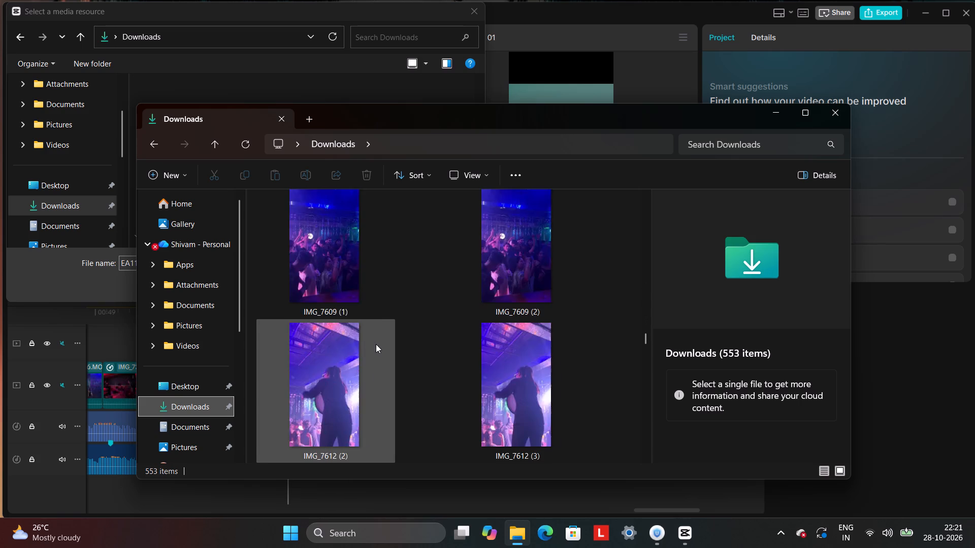
scroll(376, 344, "down", 18)
scroll(376, 344, "up", 2)
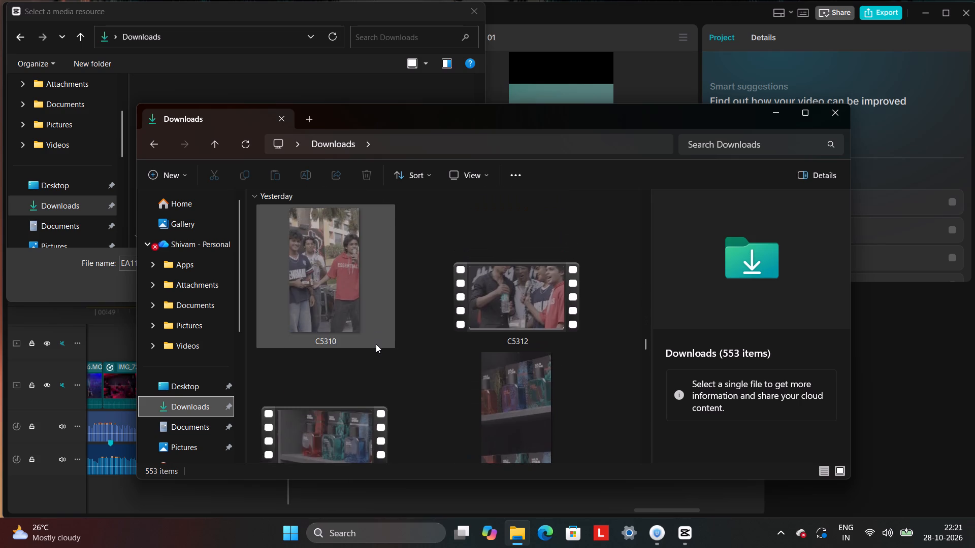
scroll(376, 344, "up", 5)
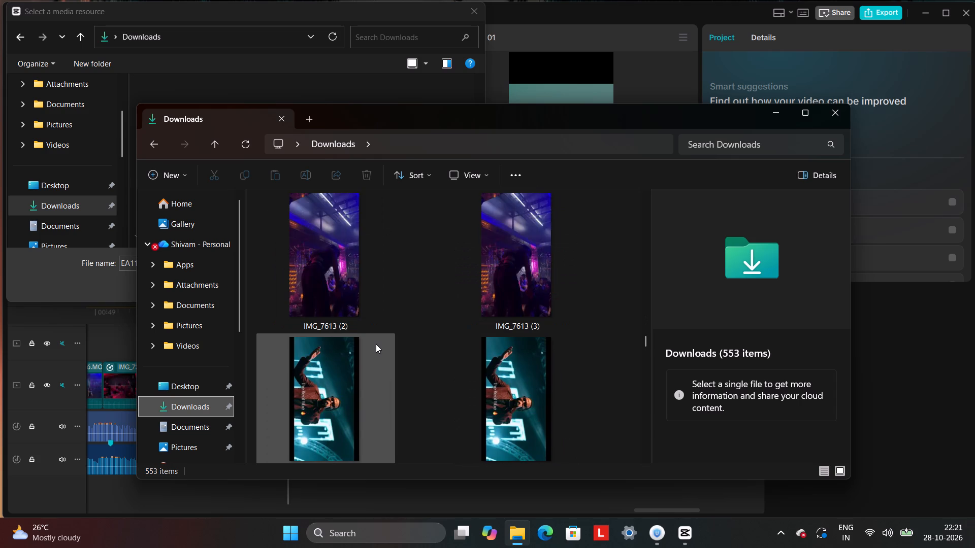
scroll(376, 344, "up", 9)
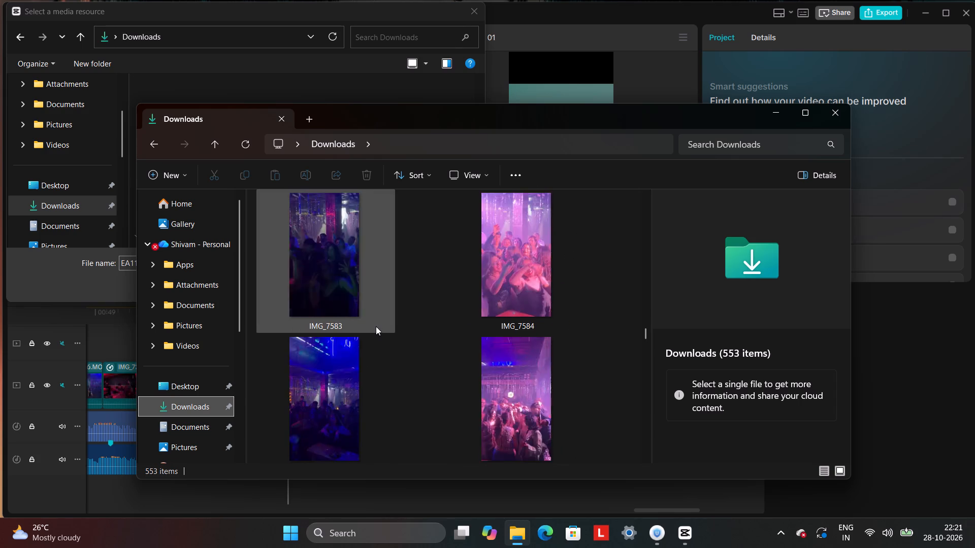
scroll(376, 326, "up", 15)
scroll(376, 326, "up", 16)
scroll(376, 326, "up", 20)
scroll(376, 326, "up", 1)
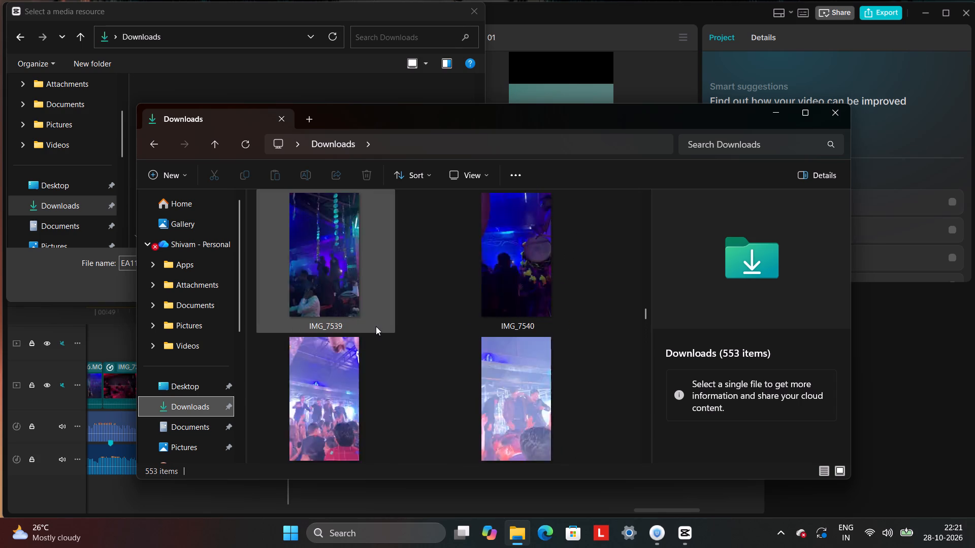
scroll(376, 326, "up", 5)
Open the video 1028 (2) from the My projects folder in Downloads to check it, and close the player.
left_click(208, 389)
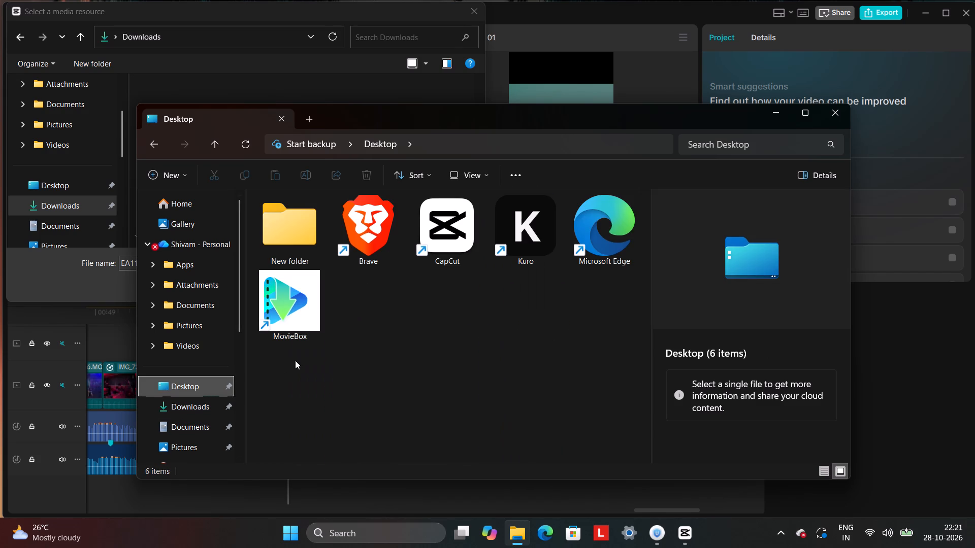
left_click(220, 405)
double_click(281, 320)
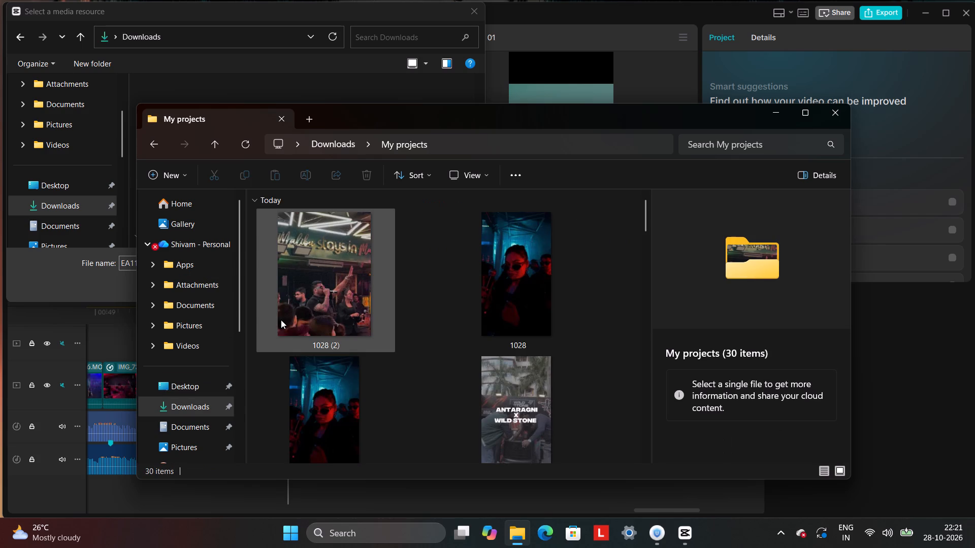
double_click(303, 318)
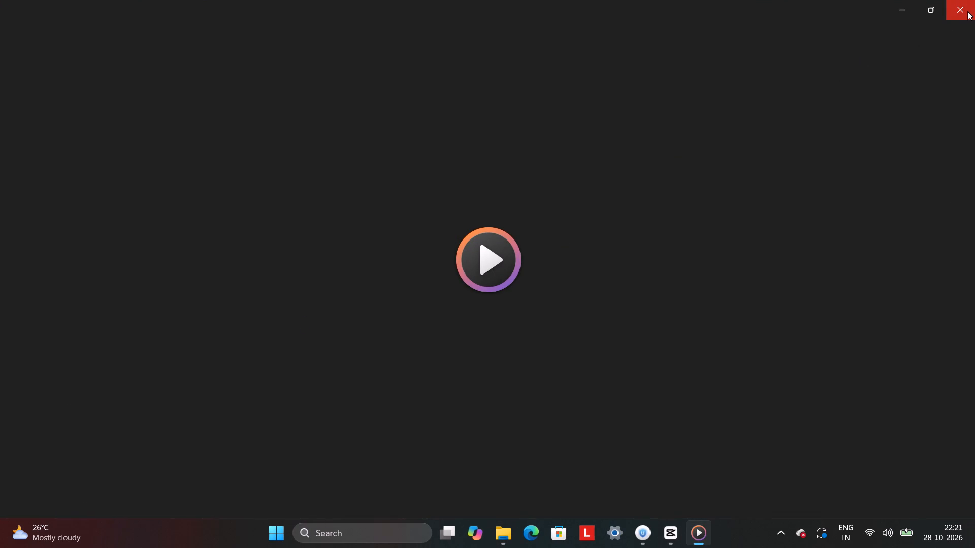
left_click(967, 11)
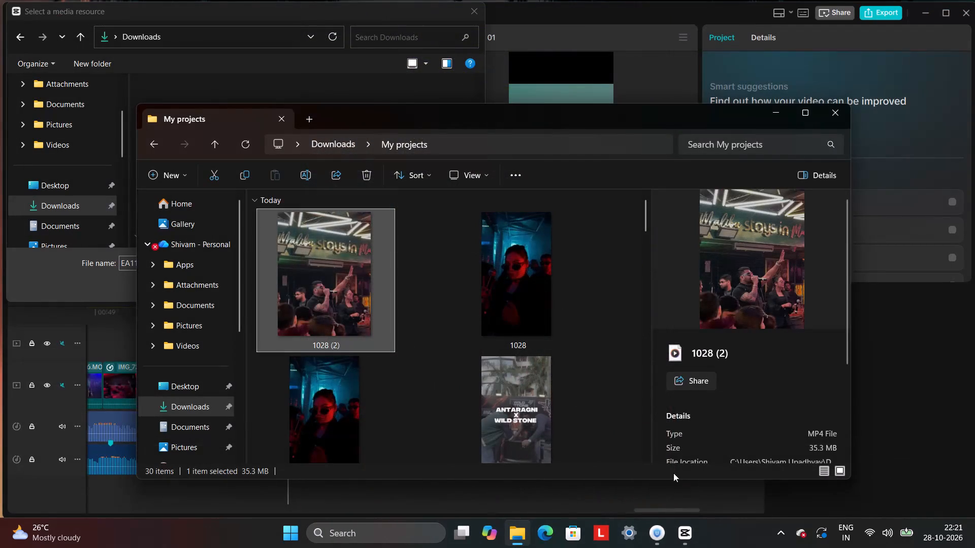
In CapCut, import 1028 (2) from Downloads > My projects and insert it on the main track at 00:00:50:21, before the IMG_7293 clips.
left_click(674, 524)
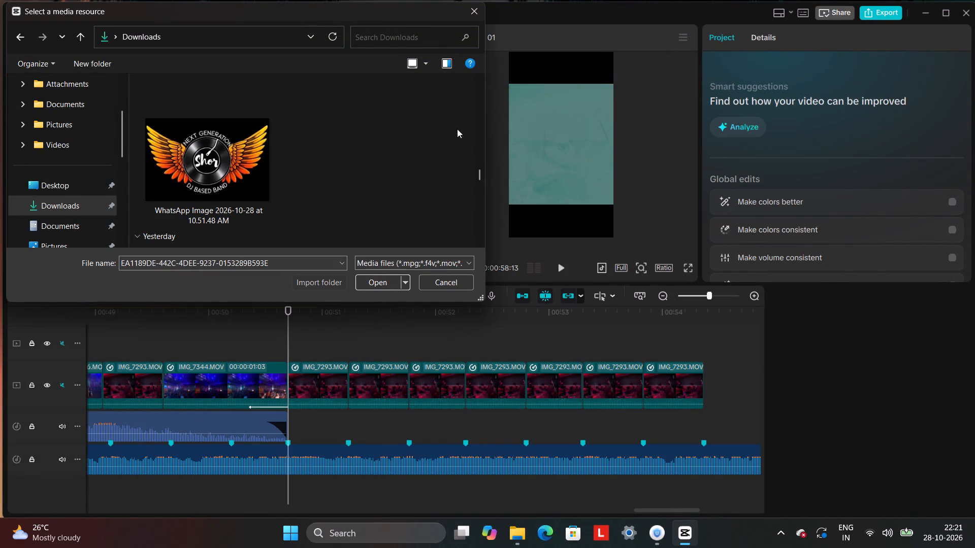
left_click_drag(477, 166, 472, 126)
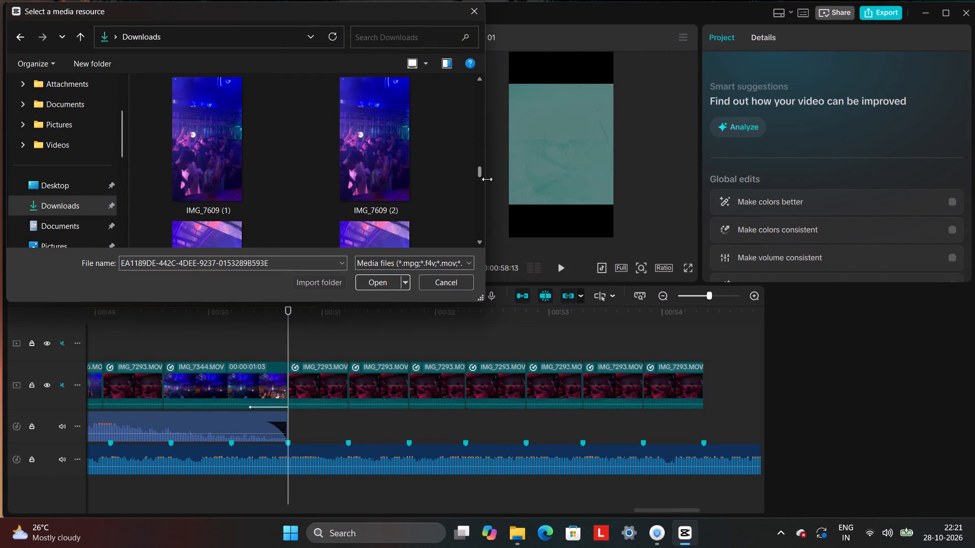
left_click_drag(480, 172, 478, 93)
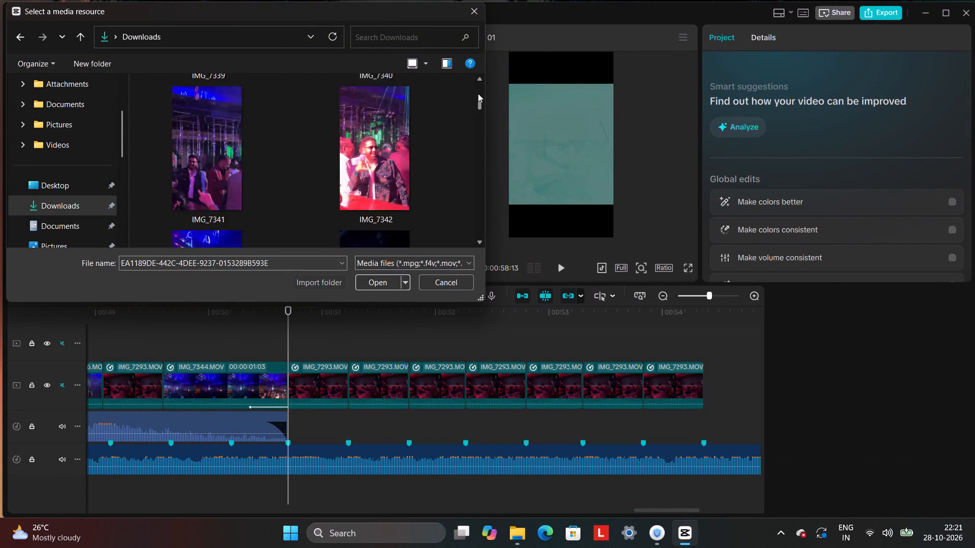
left_click_drag(478, 93, 481, 73)
double_click(253, 163)
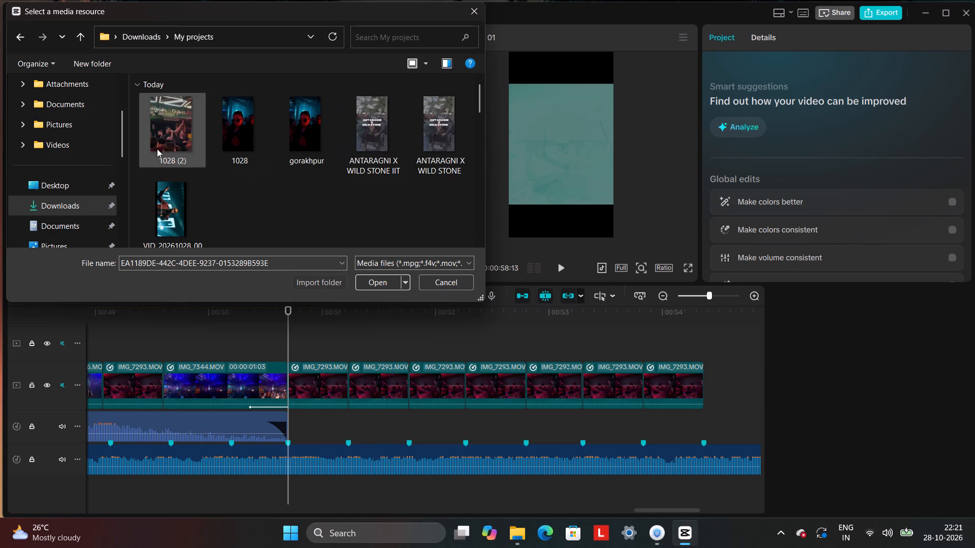
left_click(155, 132)
left_click(370, 288)
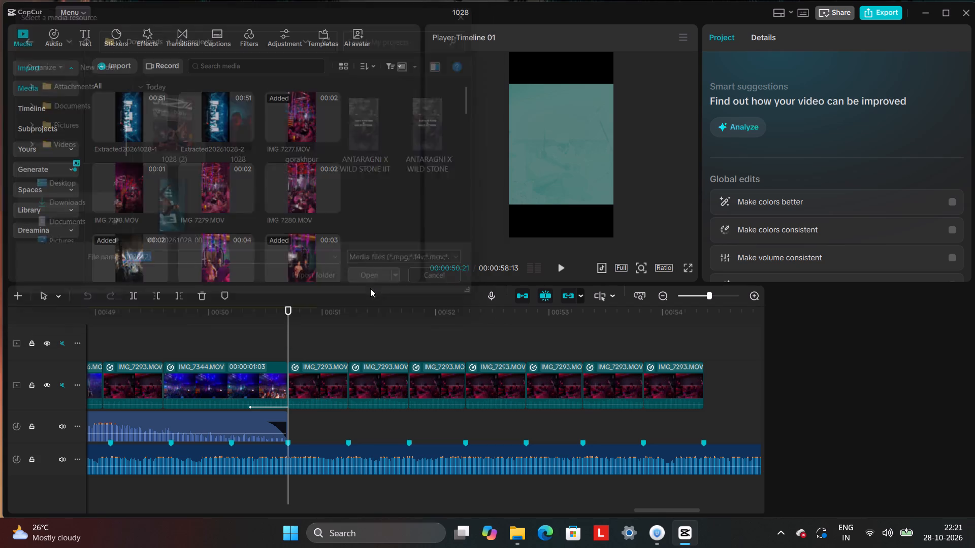
left_click(329, 256)
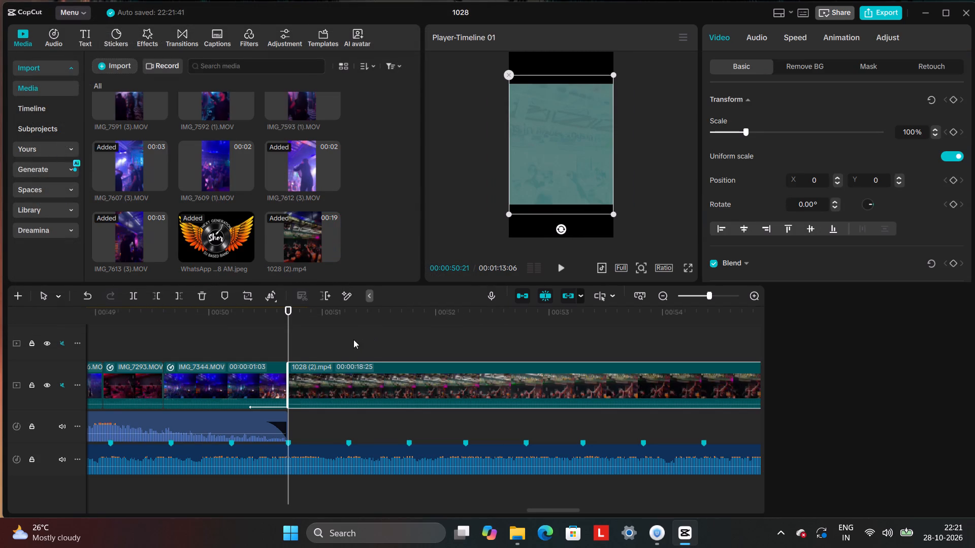
Preview the inserted 1028 (2) clip and trim away its beginning up to 00:00:55:14.
left_click(430, 357)
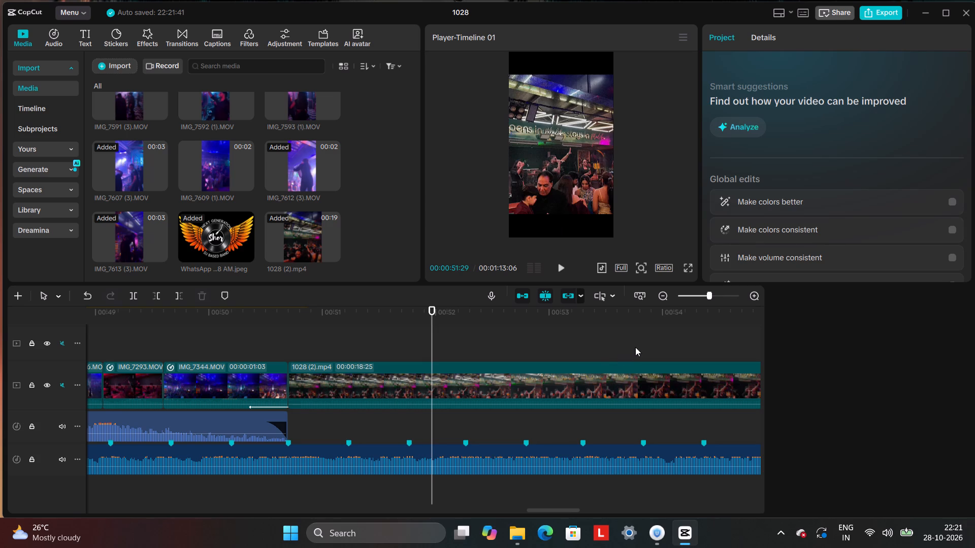
left_click(638, 346)
left_click(646, 344)
left_click(669, 342)
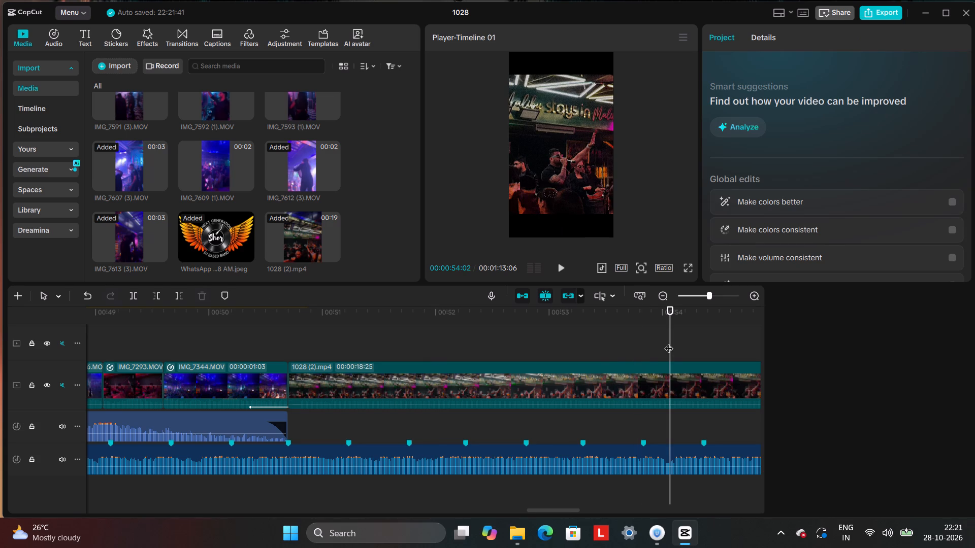
left_click(557, 269)
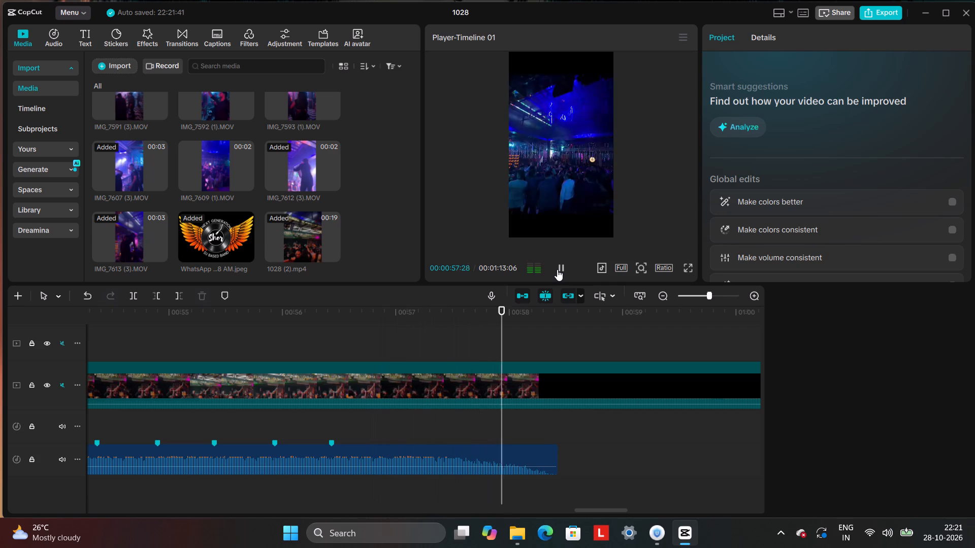
left_click(557, 269)
left_click(152, 349)
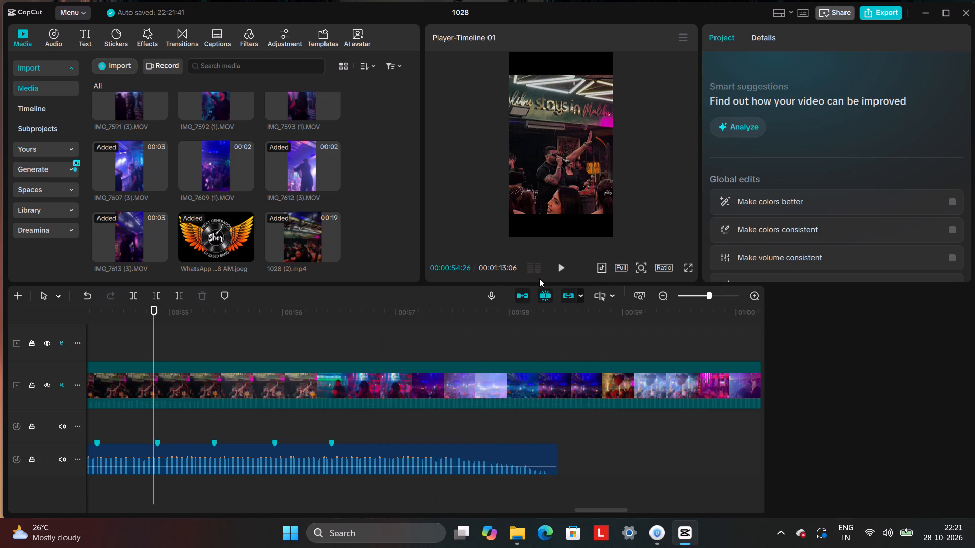
left_click(559, 268)
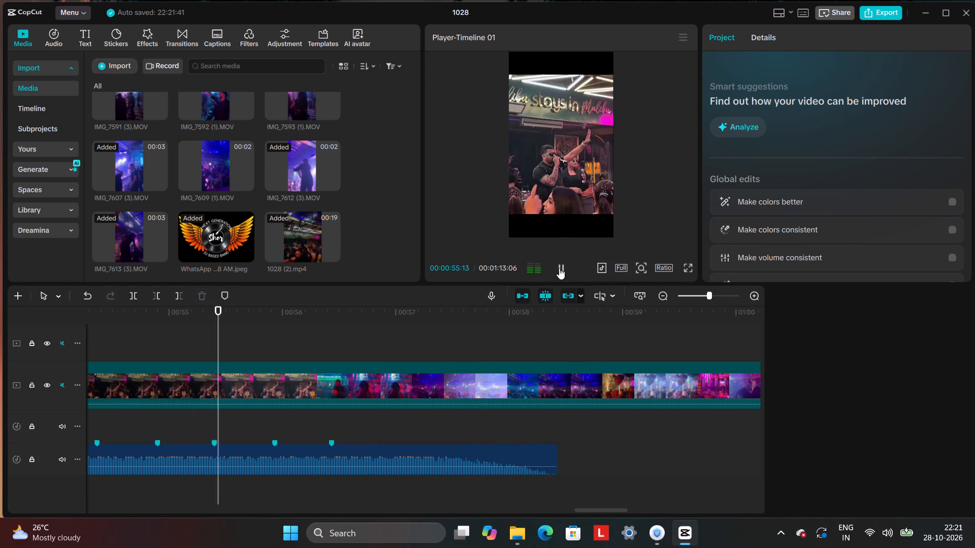
left_click(559, 268)
left_click(216, 347)
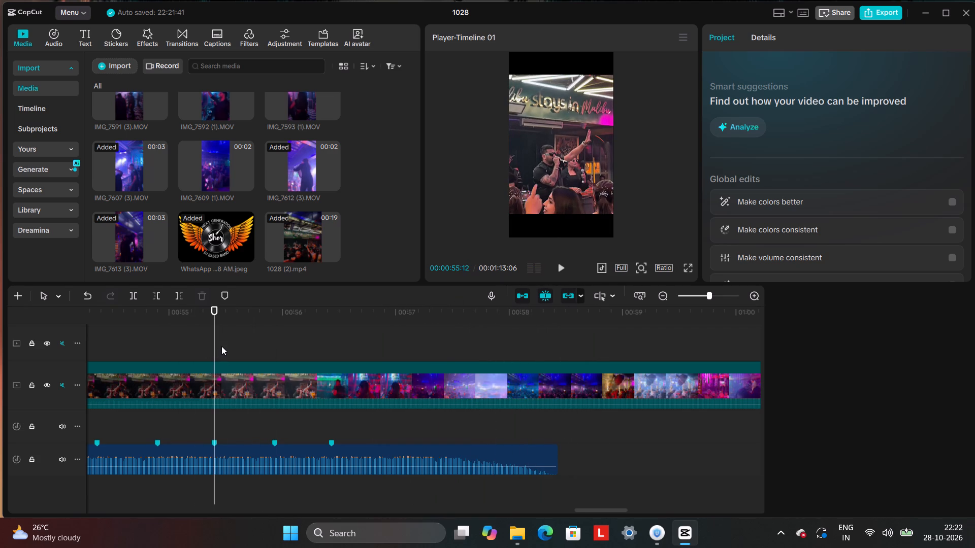
left_click(222, 346)
left_click(233, 382)
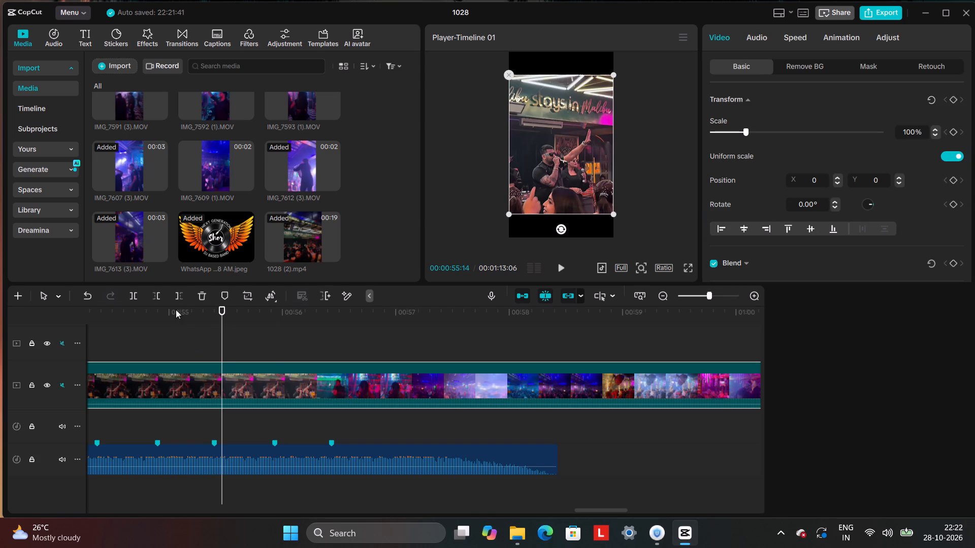
left_click(159, 293)
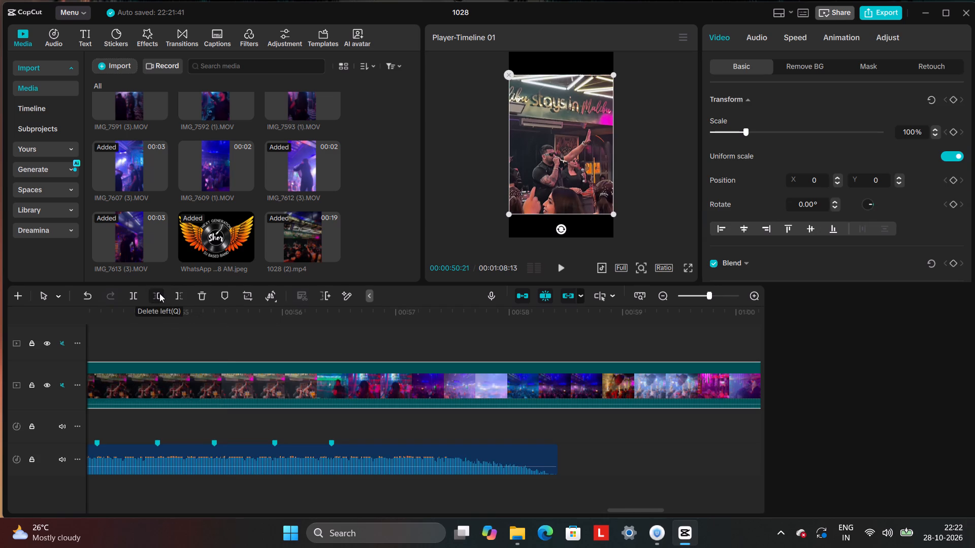
Play back the ending from about 00:00:49 and trim away the beginning of the 1028 (2) clip up to 00:00:57:29.
left_click(371, 343)
left_click_drag(372, 336, 217, 389)
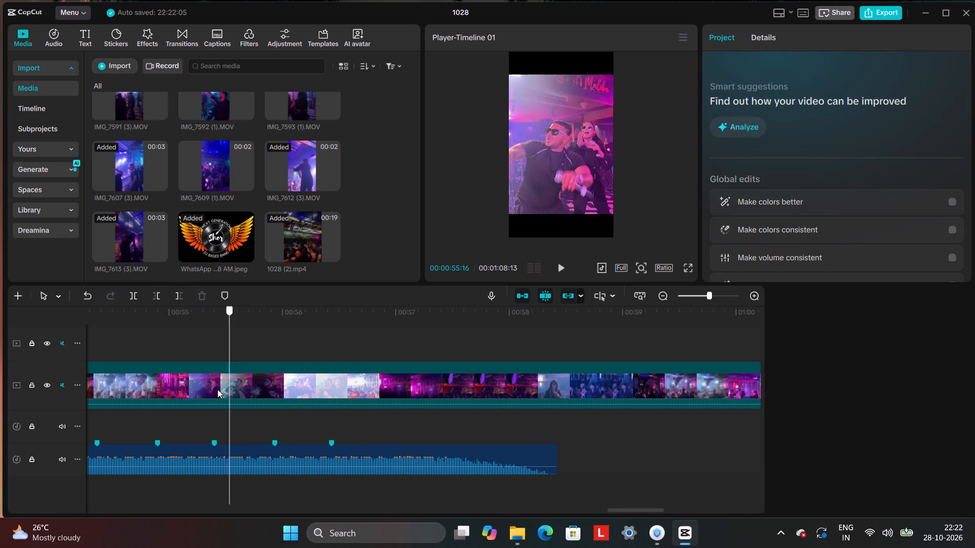
left_click_drag(217, 389, 329, 440)
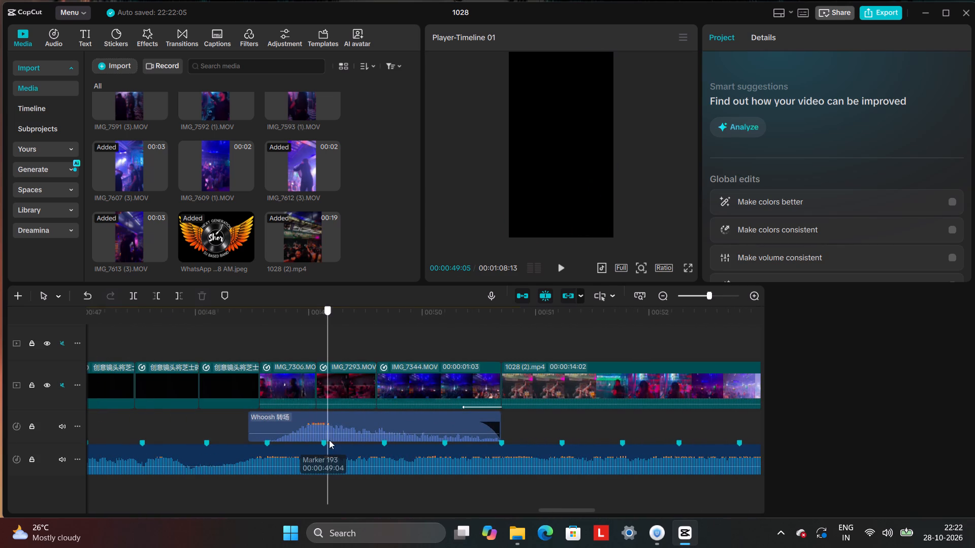
left_click_drag(329, 440, 336, 440)
left_click(556, 270)
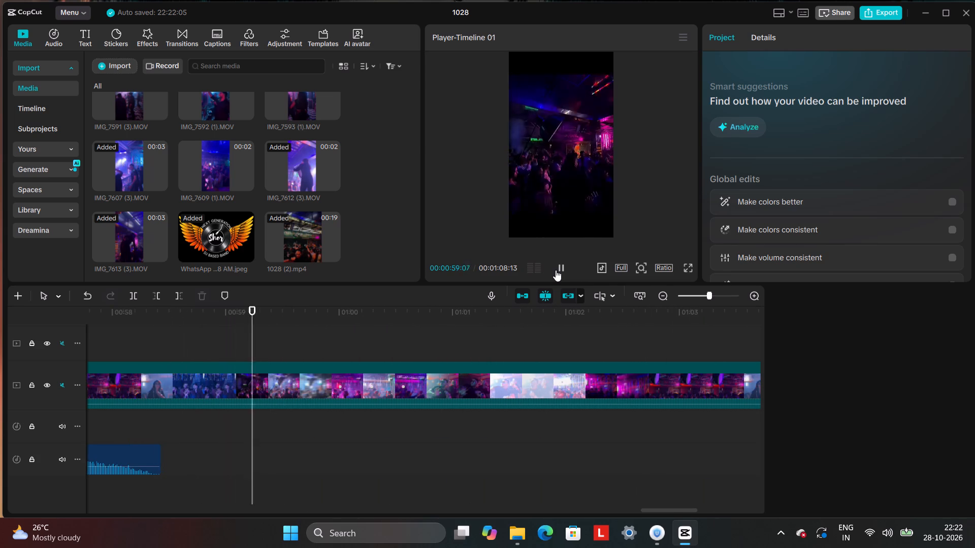
left_click(564, 272)
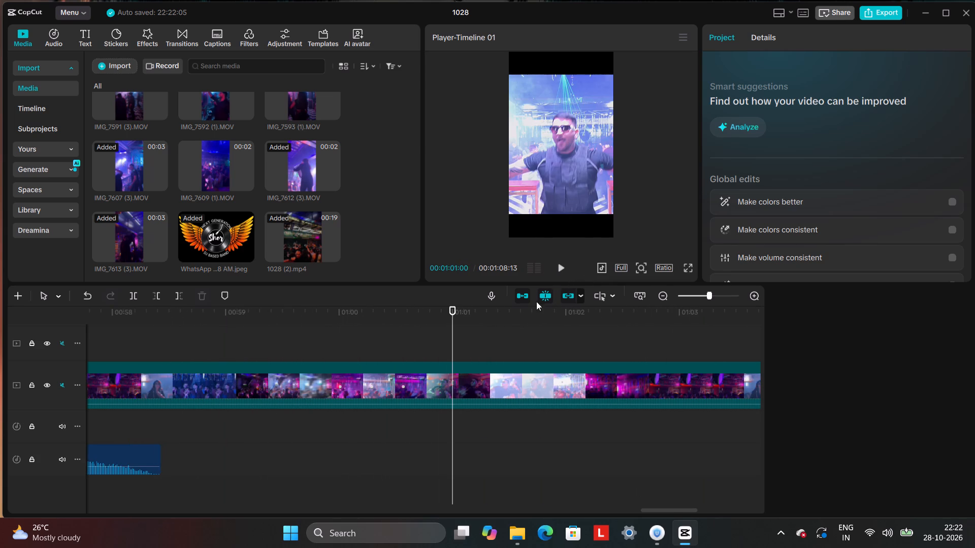
left_click(305, 357)
left_click_drag(307, 344, 153, 410)
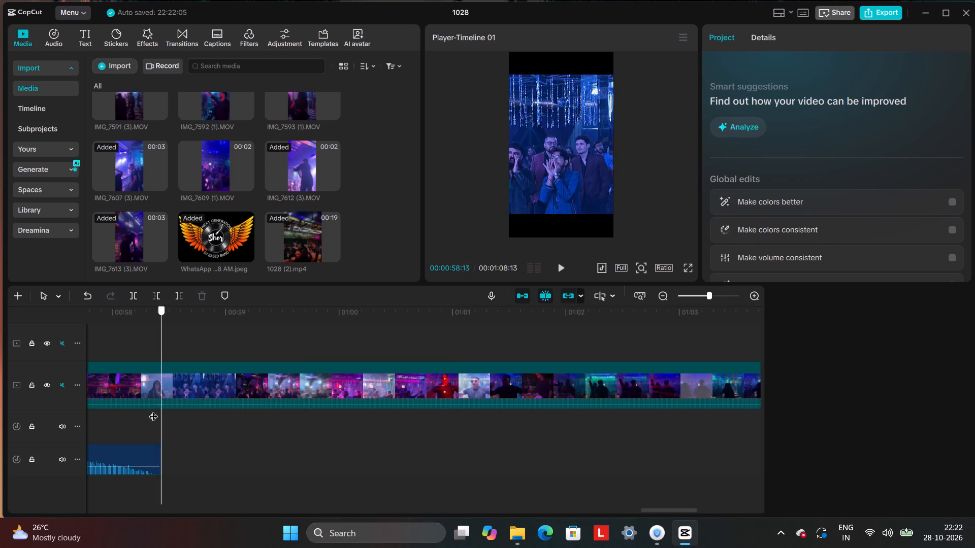
left_click_drag(153, 410, 284, 430)
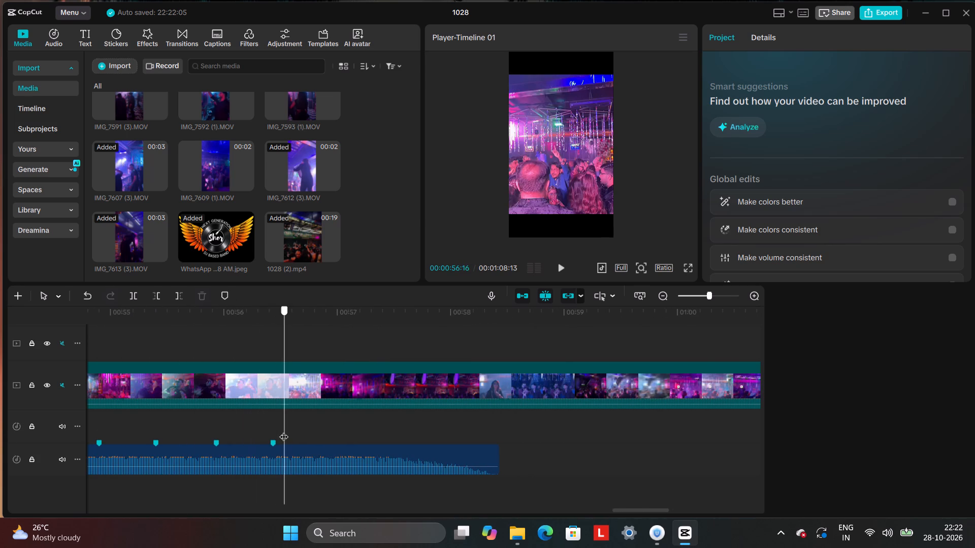
left_click_drag(284, 430, 409, 410)
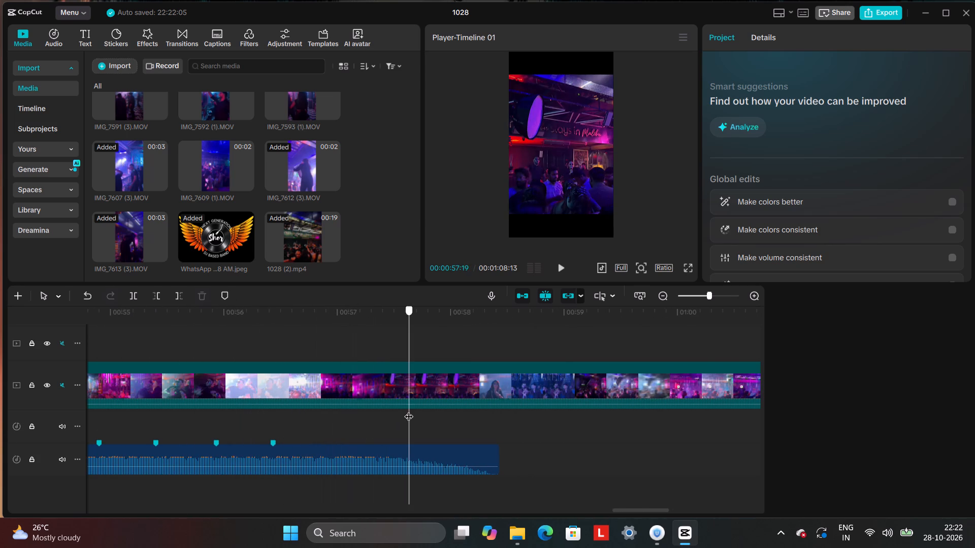
left_click_drag(409, 410, 457, 415)
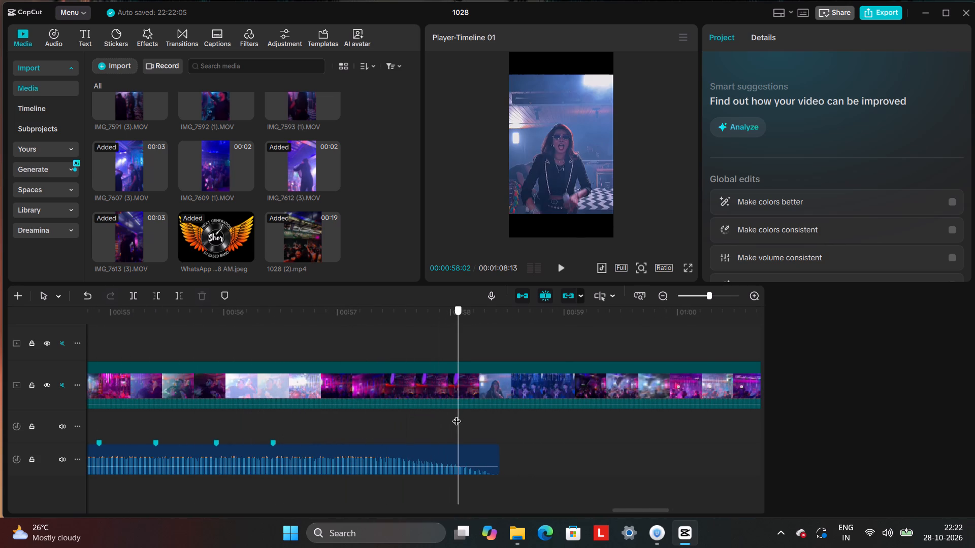
left_click_drag(457, 415, 446, 424)
left_click(459, 386)
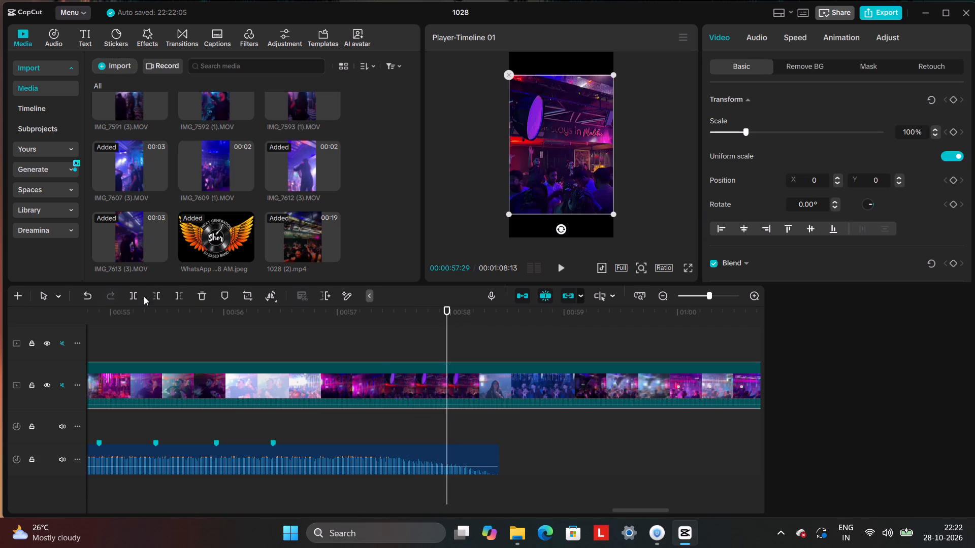
left_click(153, 295)
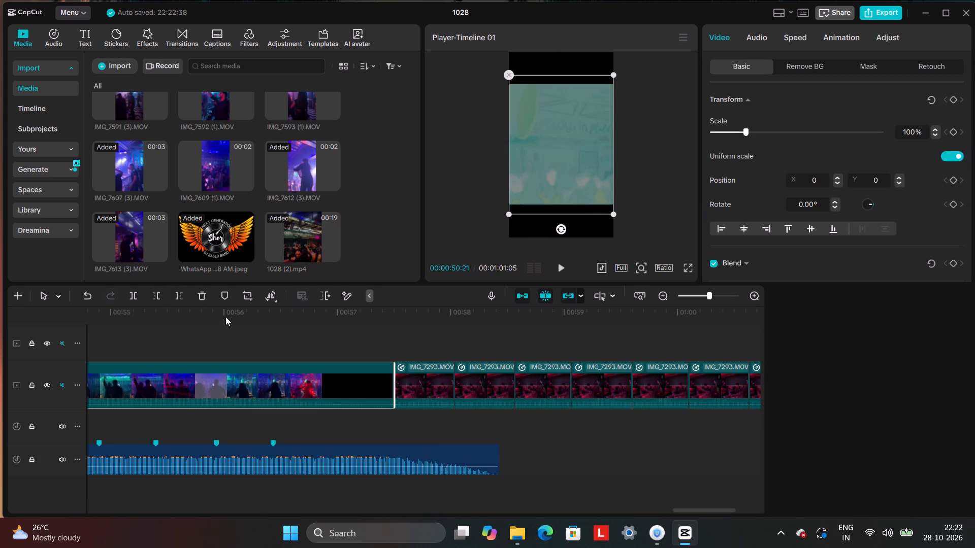
Review the ending from 00:00:49:18 and delete all the IMG_7293 clips that follow the 1028 (2) clip.
left_click(319, 337)
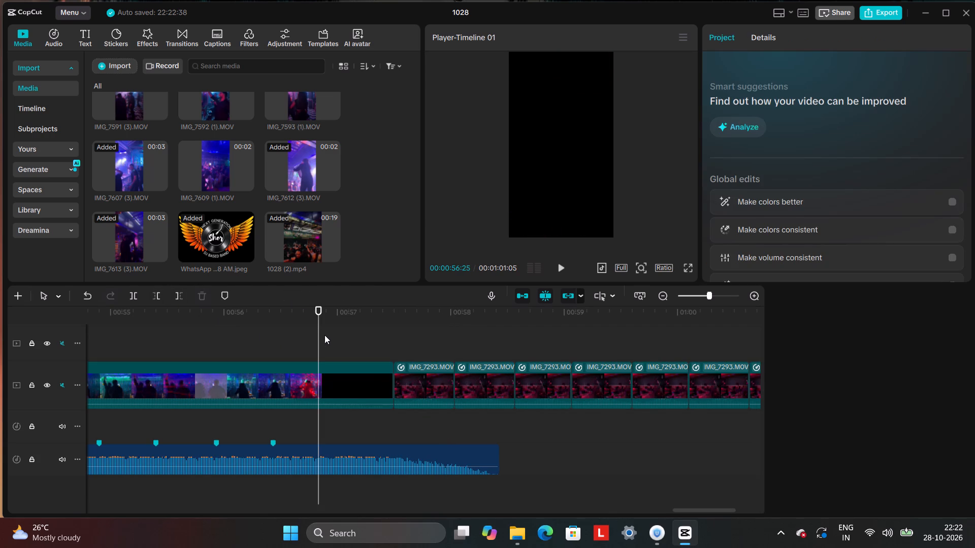
left_click_drag(320, 331, 92, 384)
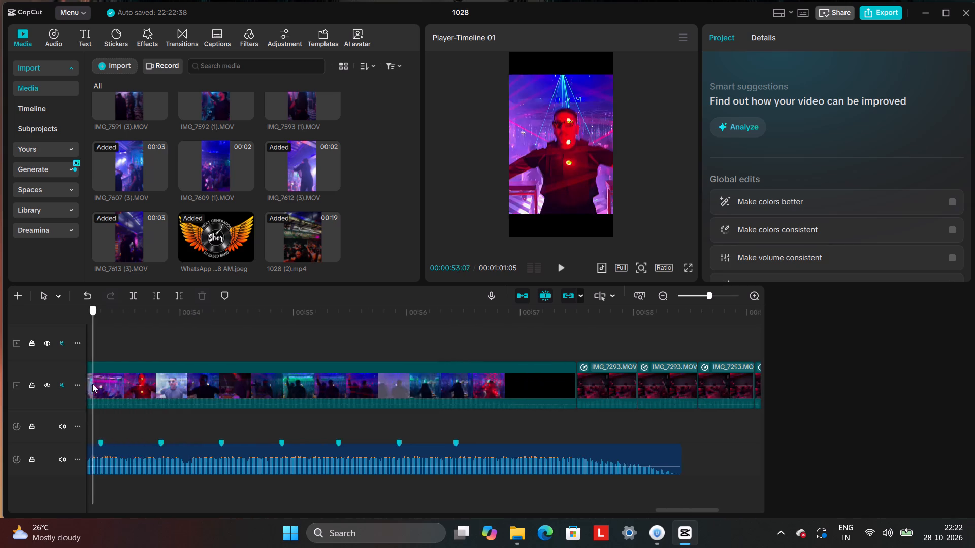
left_click_drag(92, 384, 371, 393)
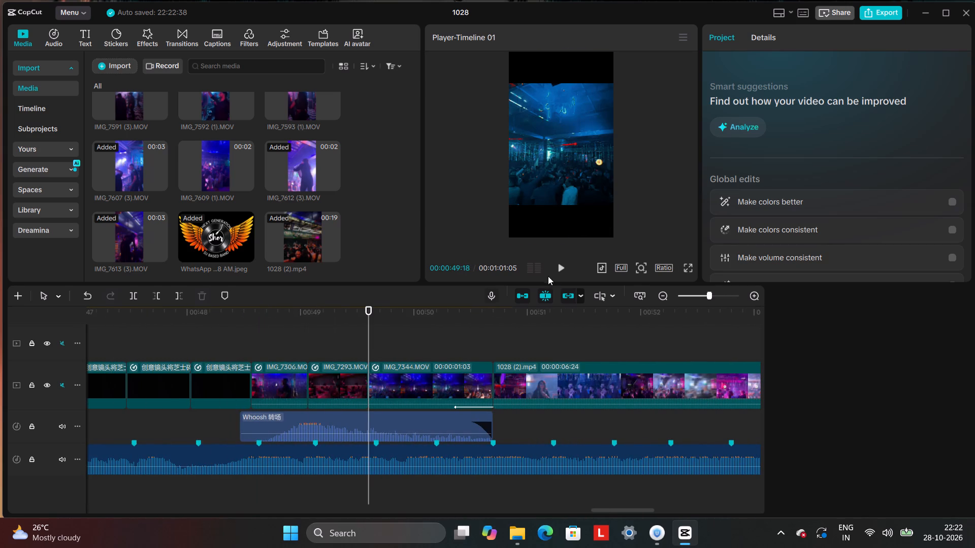
left_click(567, 261)
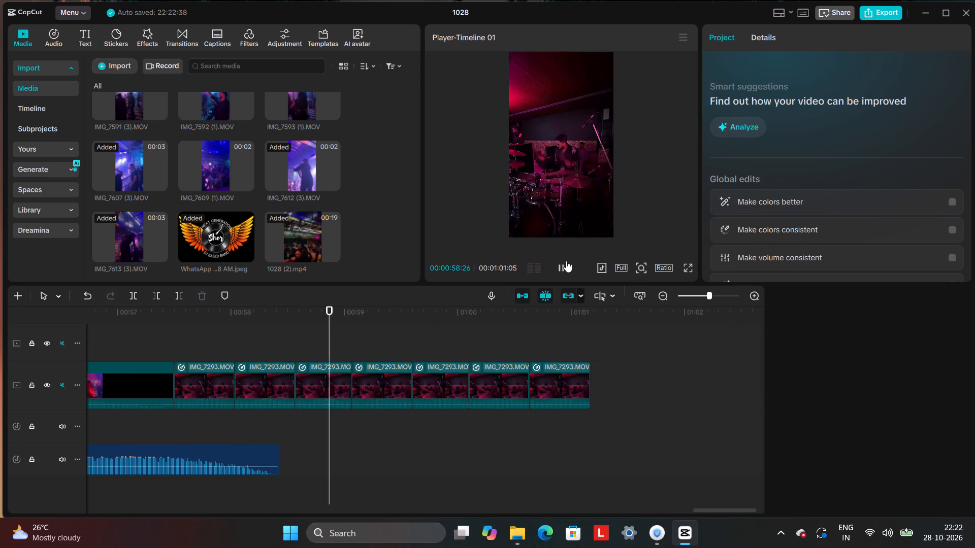
left_click(563, 264)
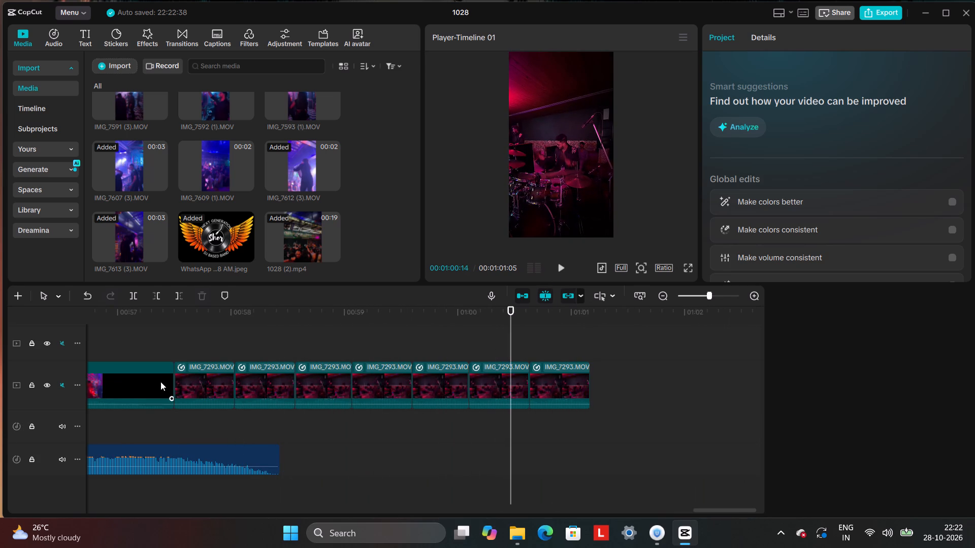
left_click_drag(168, 353, 528, 409)
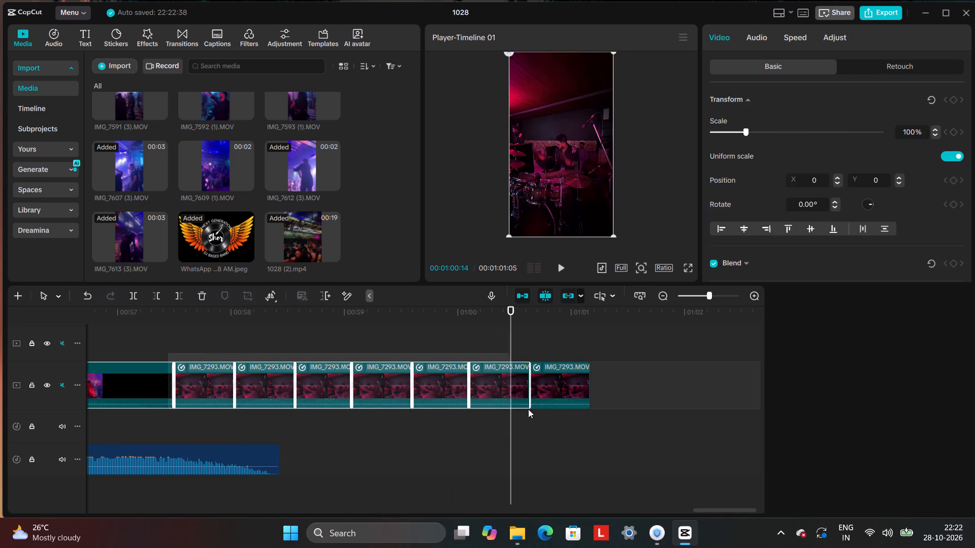
left_click_drag(528, 409, 556, 409)
left_click(177, 339)
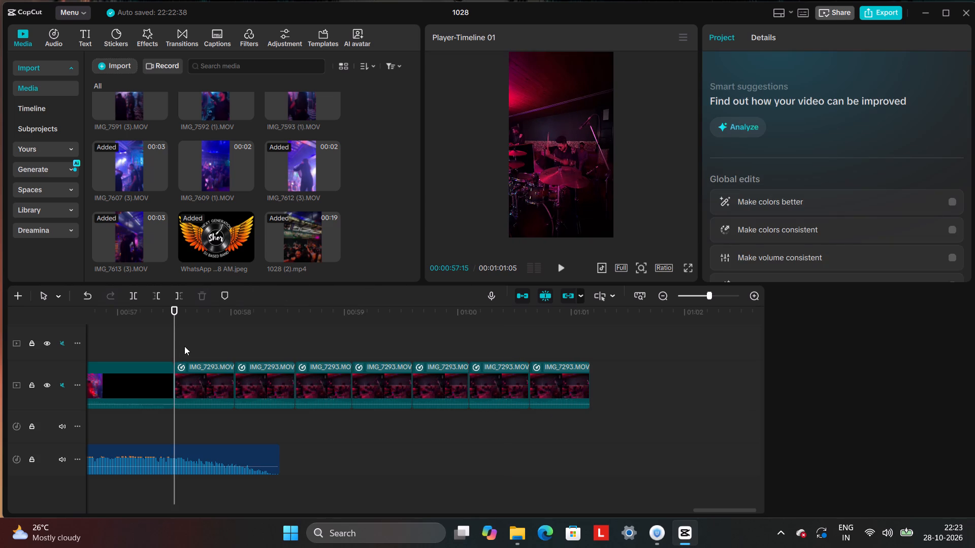
left_click_drag(184, 346, 555, 416)
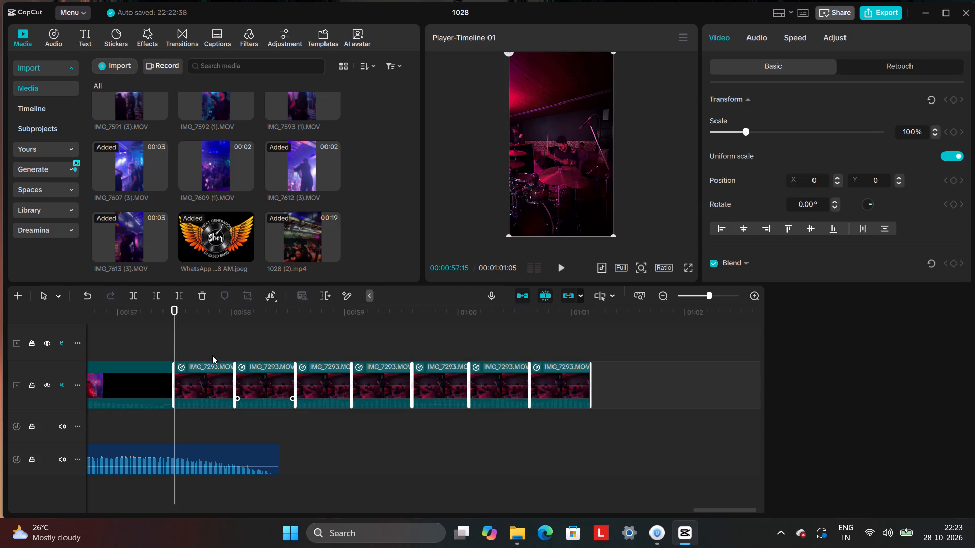
left_click(201, 295)
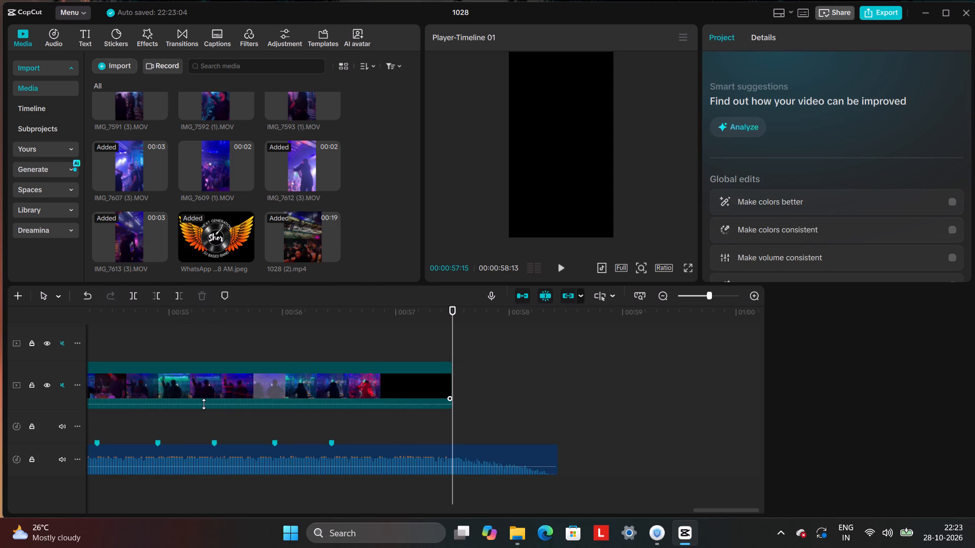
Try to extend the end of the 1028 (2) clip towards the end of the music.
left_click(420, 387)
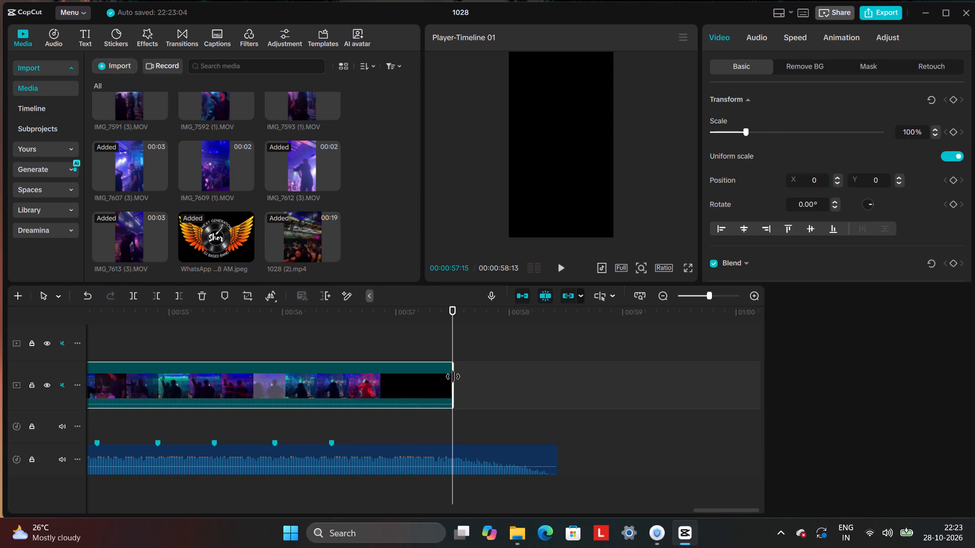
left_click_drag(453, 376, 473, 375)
Play back the last seconds from 00:00:56:13, and the whole ending from 00:00:49:00, to check the footage against the music.
left_click(332, 312)
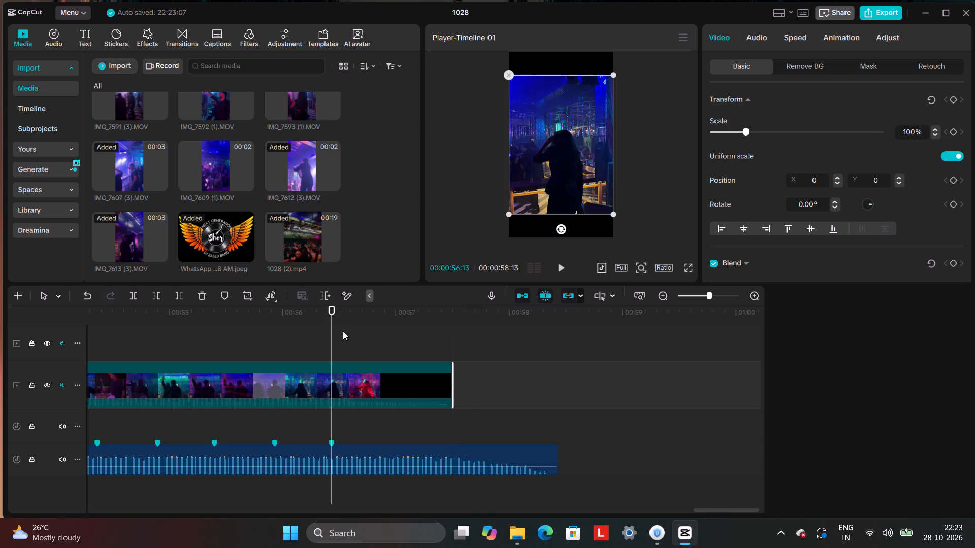
left_click(563, 267)
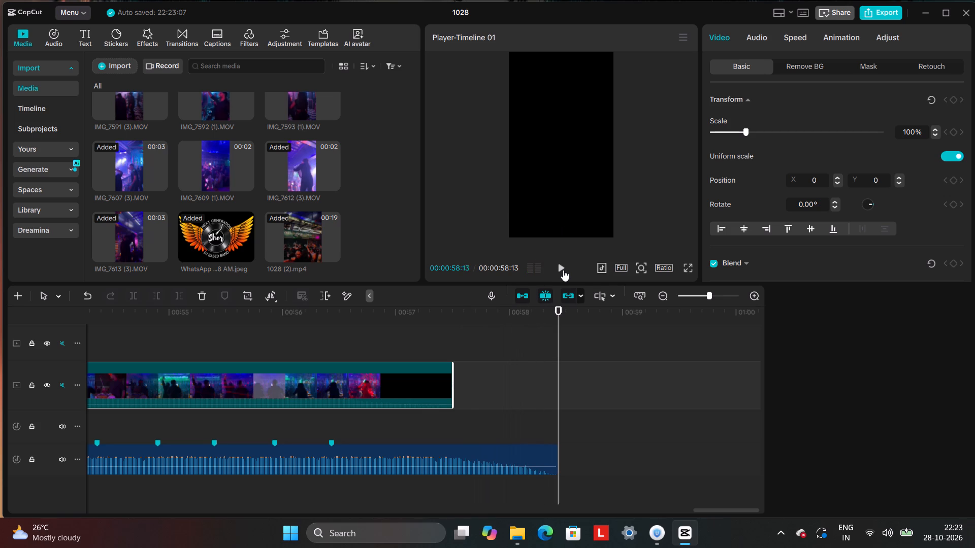
left_click(193, 339)
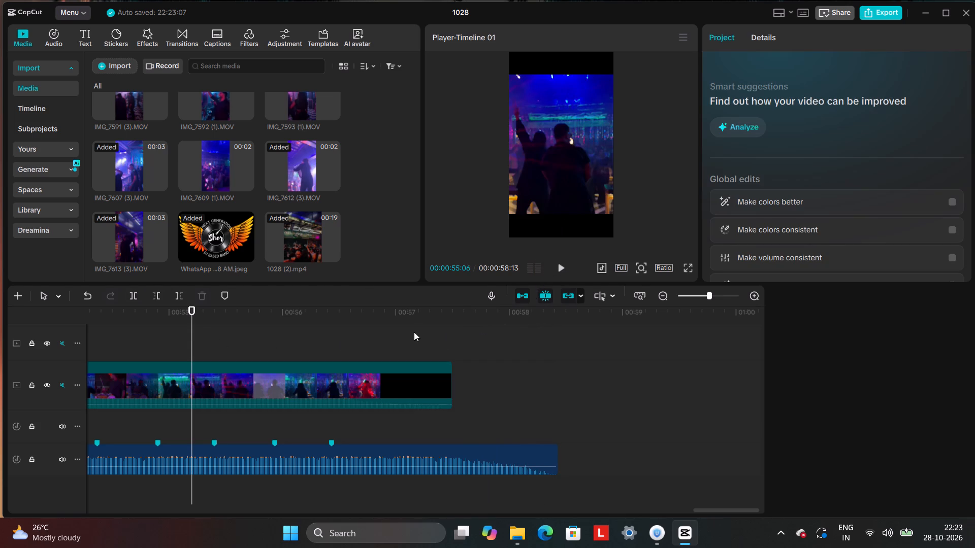
left_click(366, 332)
left_click_drag(366, 329, 86, 401)
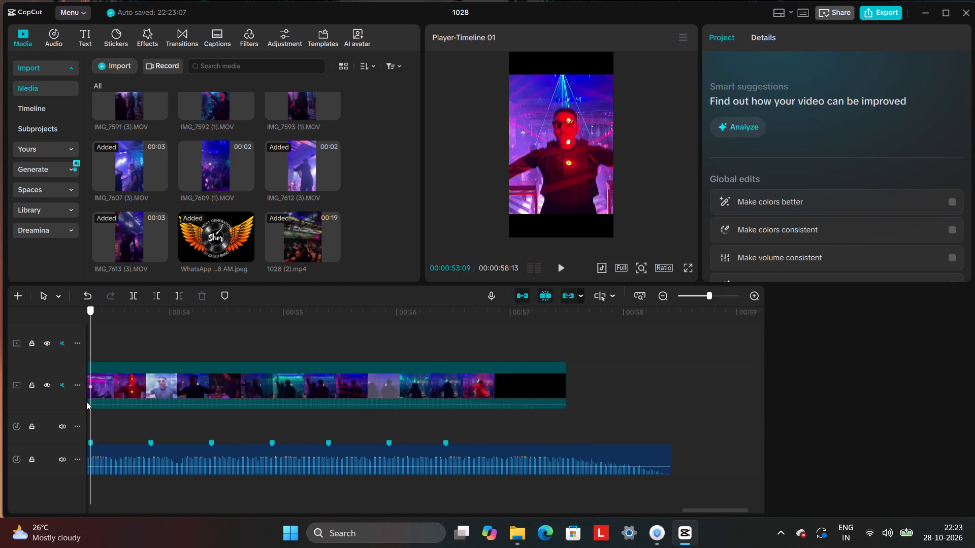
left_click_drag(86, 401, 155, 436)
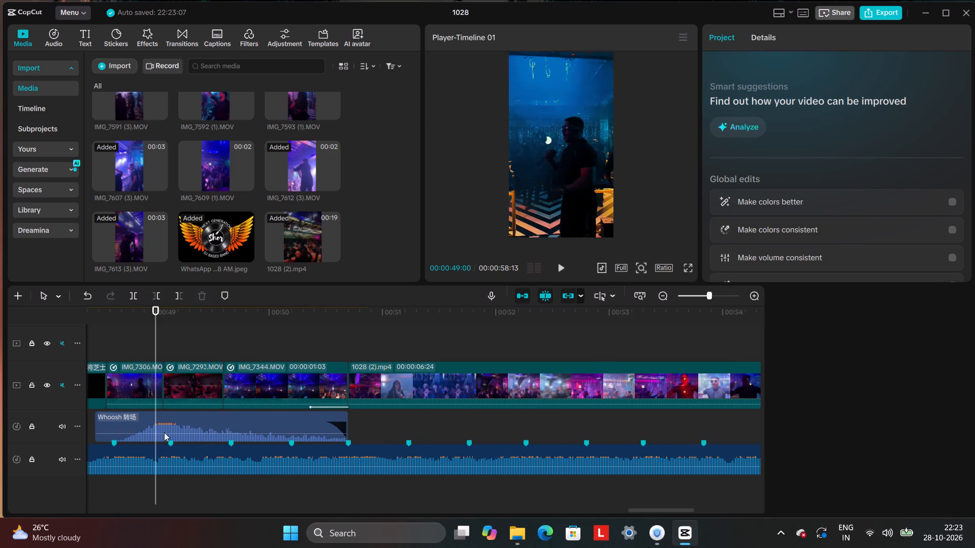
left_click(558, 273)
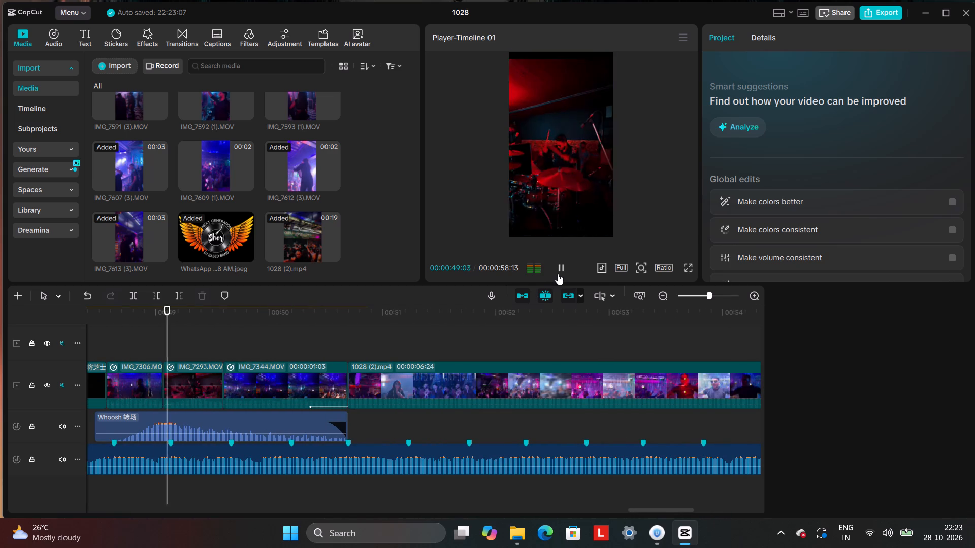
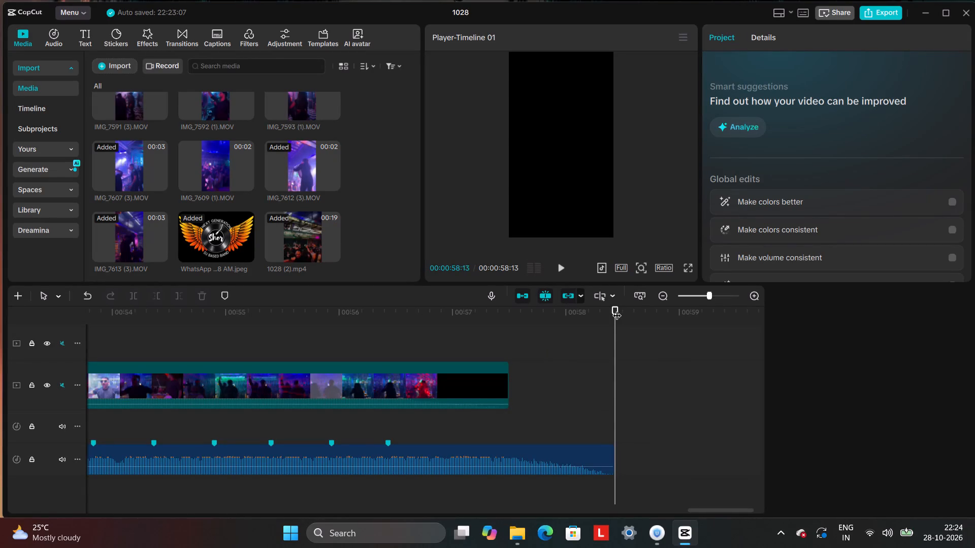
Return to the start of the timeline and search the video effects for "pan zoom", previewing the Zoom Out effect.
left_click_drag(617, 309, 0, 403)
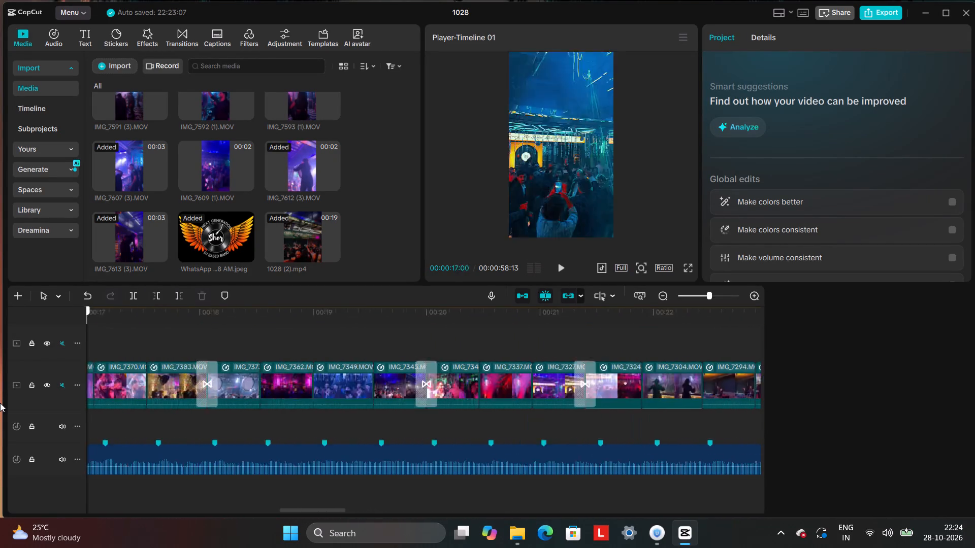
left_click_drag(0, 403, 69, 393)
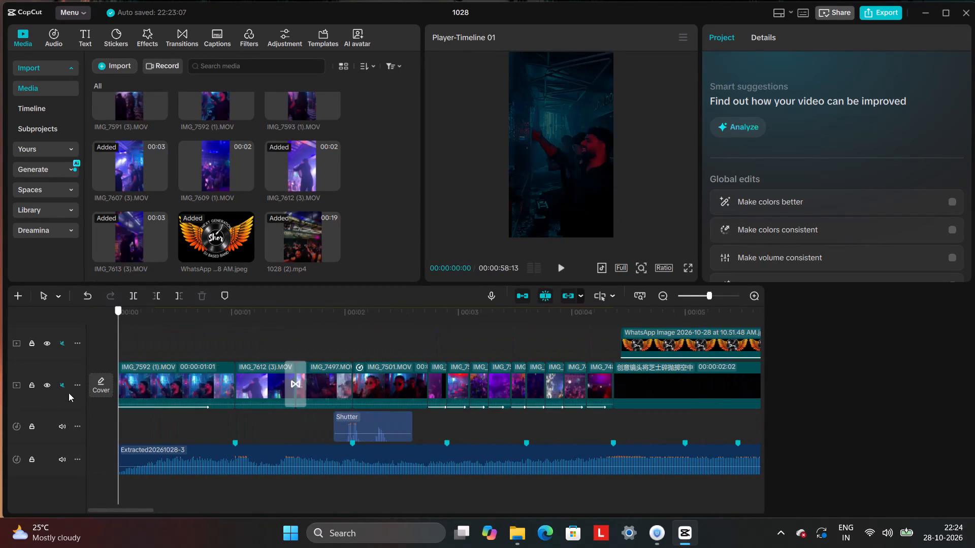
left_click_drag(69, 393, 146, 388)
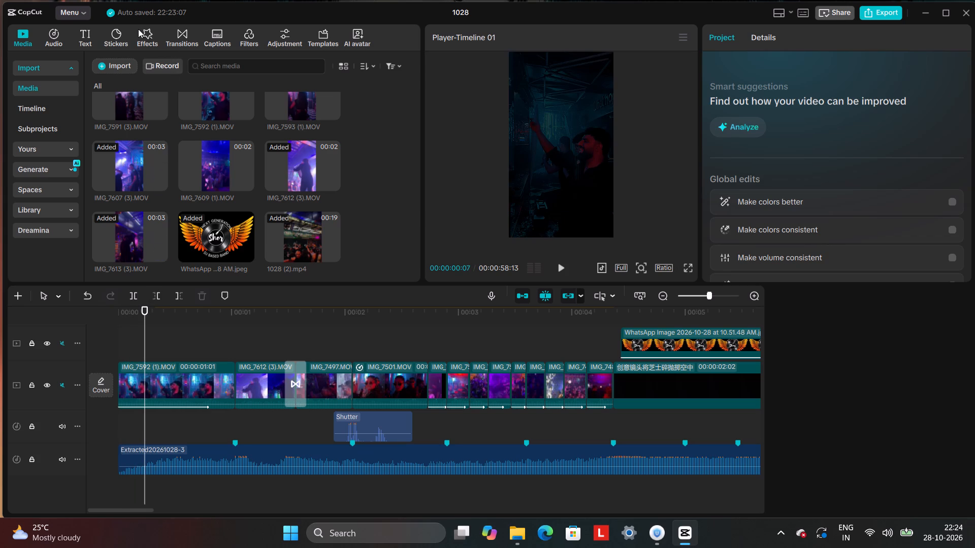
left_click(141, 33)
left_click(136, 63)
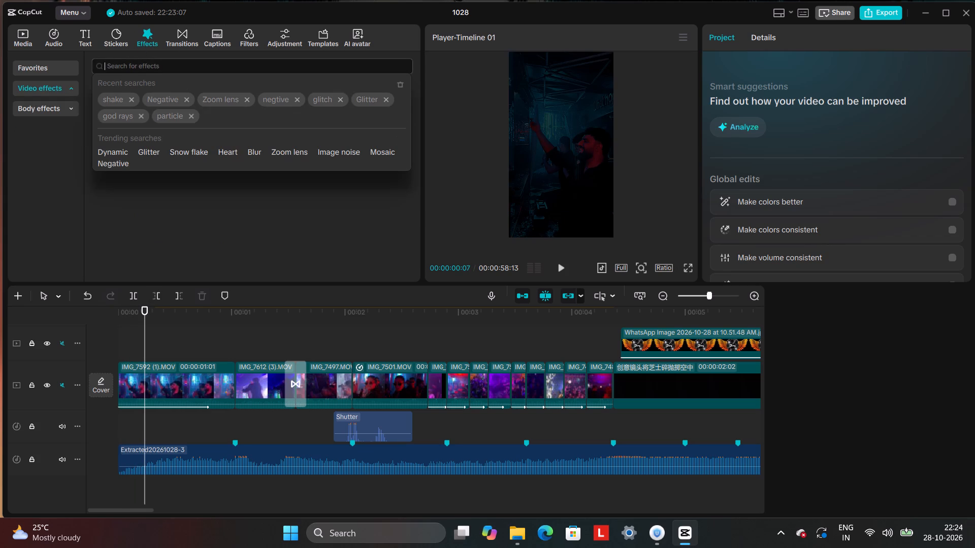
type("pan")
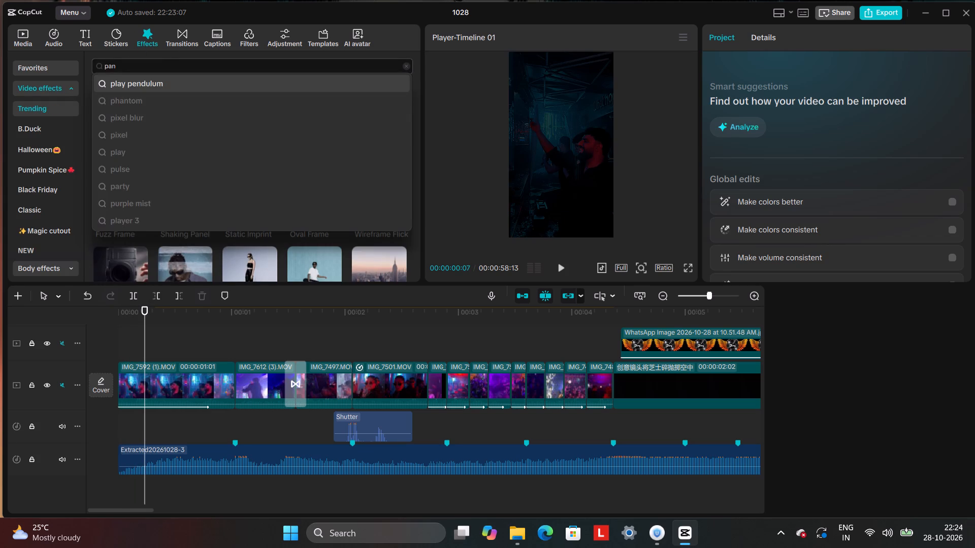
key("space")
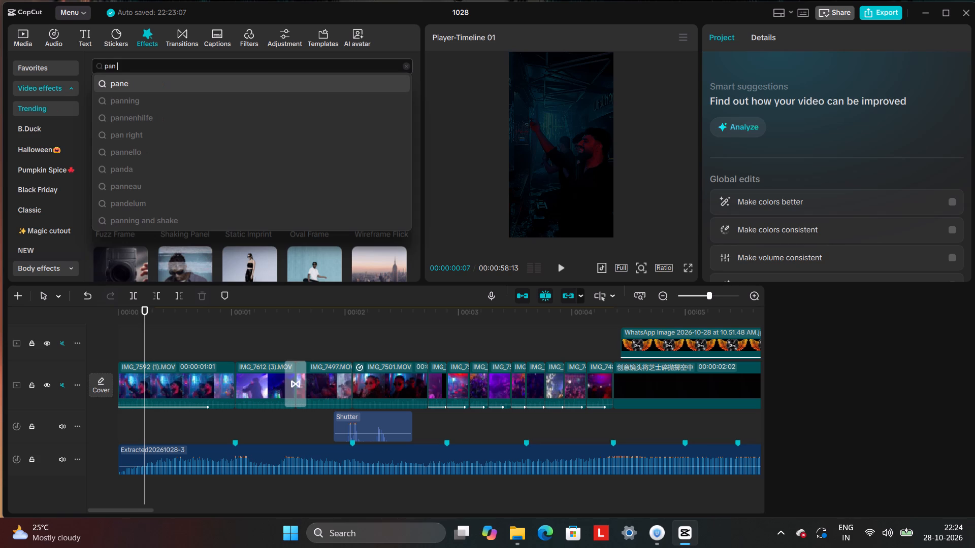
key("z")
type("oo")
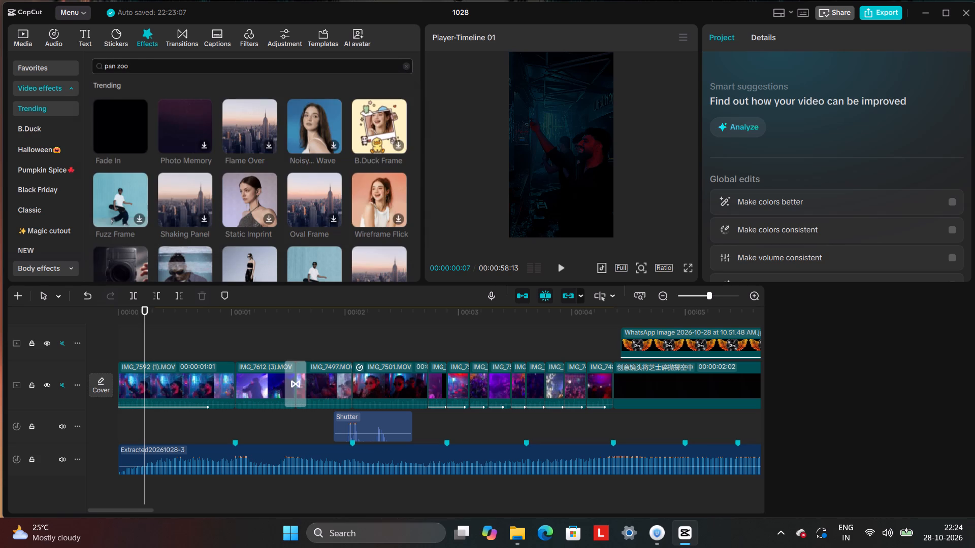
key("m")
key("Return")
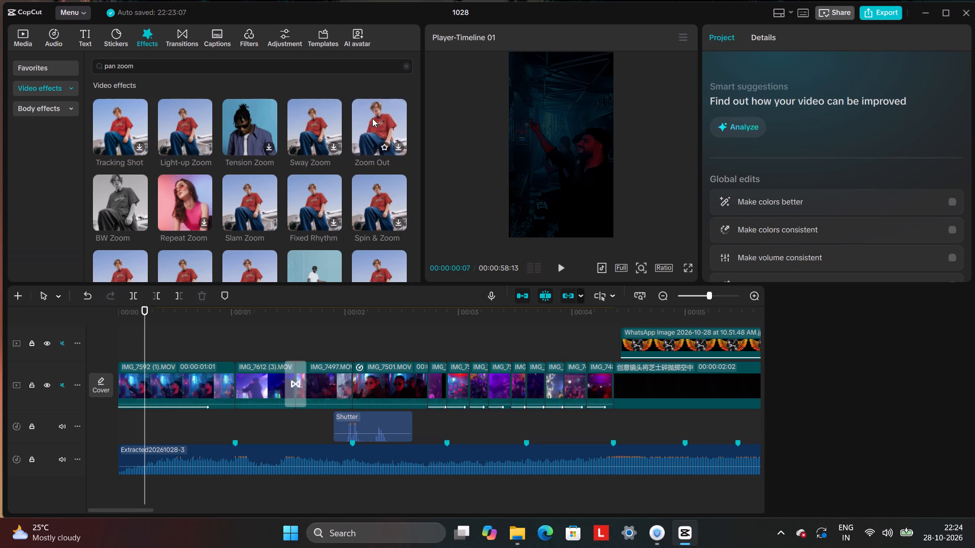
left_click(398, 147)
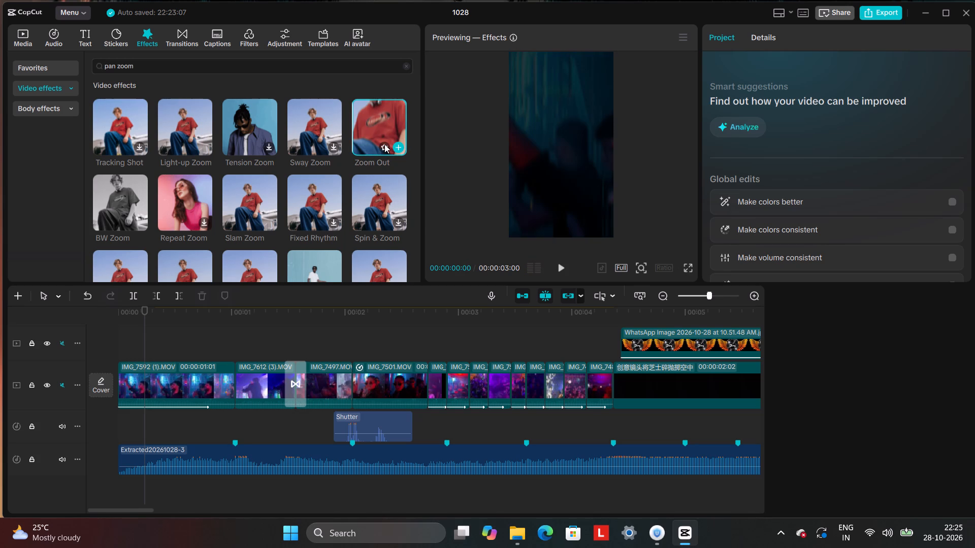
left_click(391, 144)
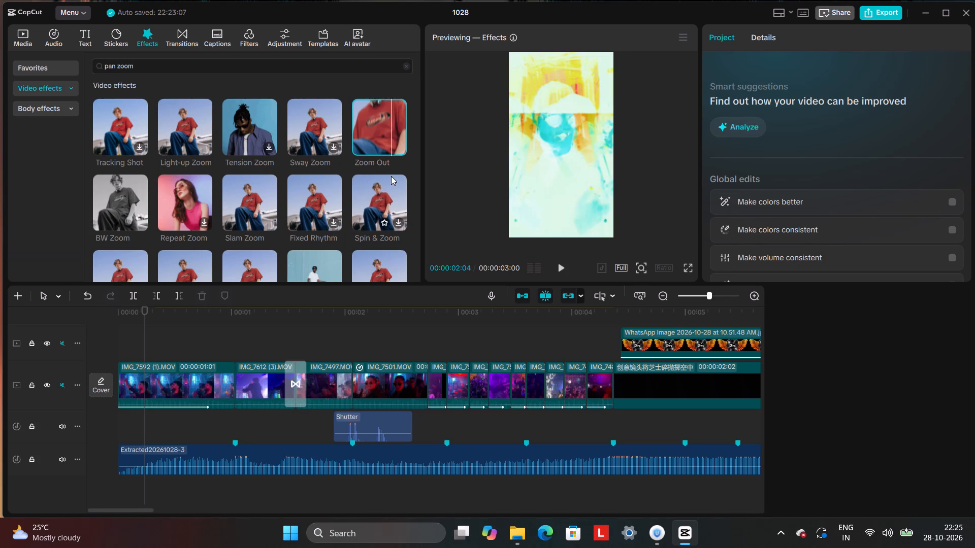
Extend the start of the Shake effect back to the very beginning of the timeline.
scroll(230, 367, "up", 3)
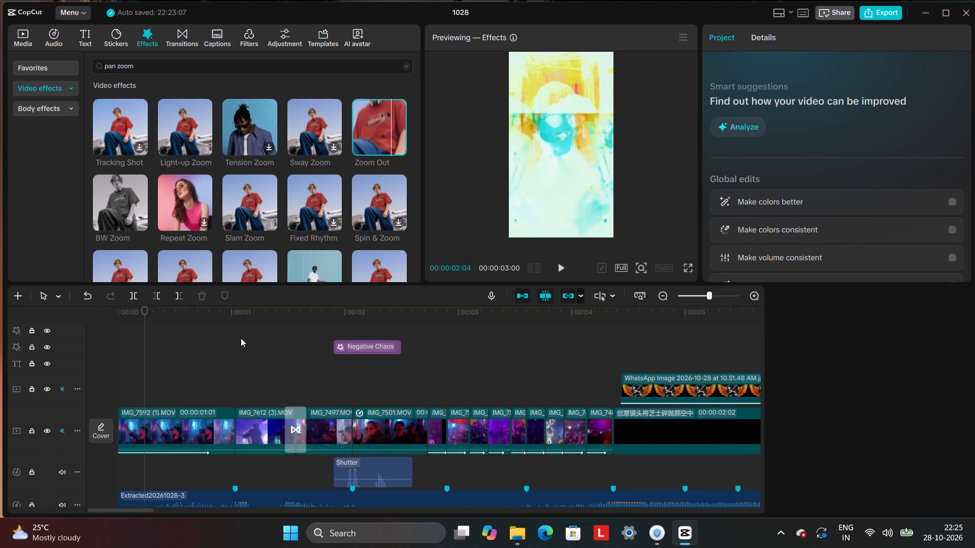
scroll(241, 338, "up", 12)
scroll(156, 492, "down", 18)
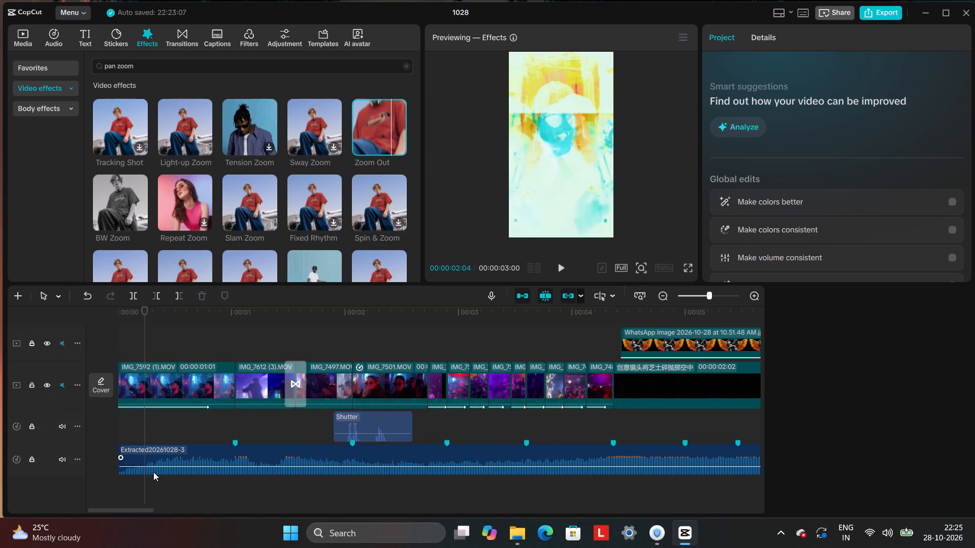
scroll(153, 383, "up", 13)
left_click(161, 381)
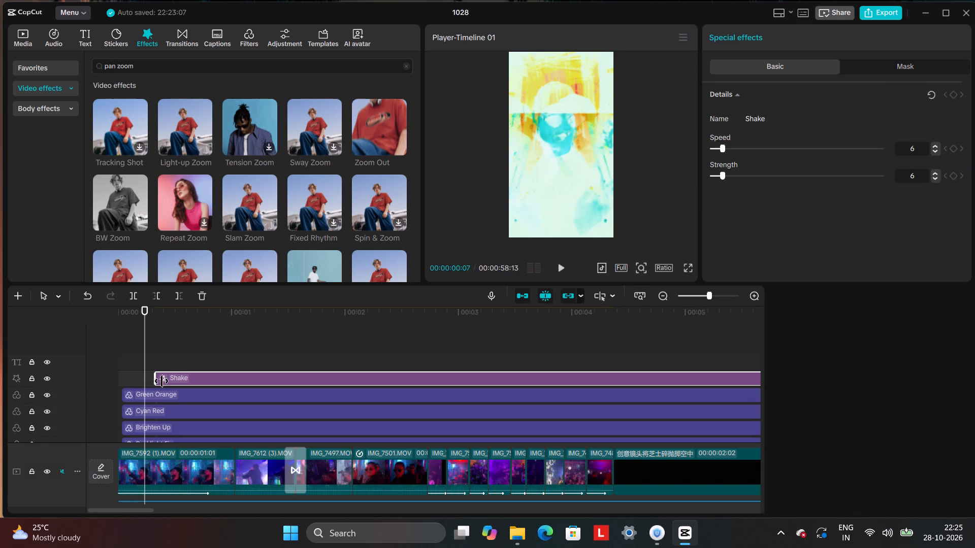
left_click_drag(159, 377, 123, 382)
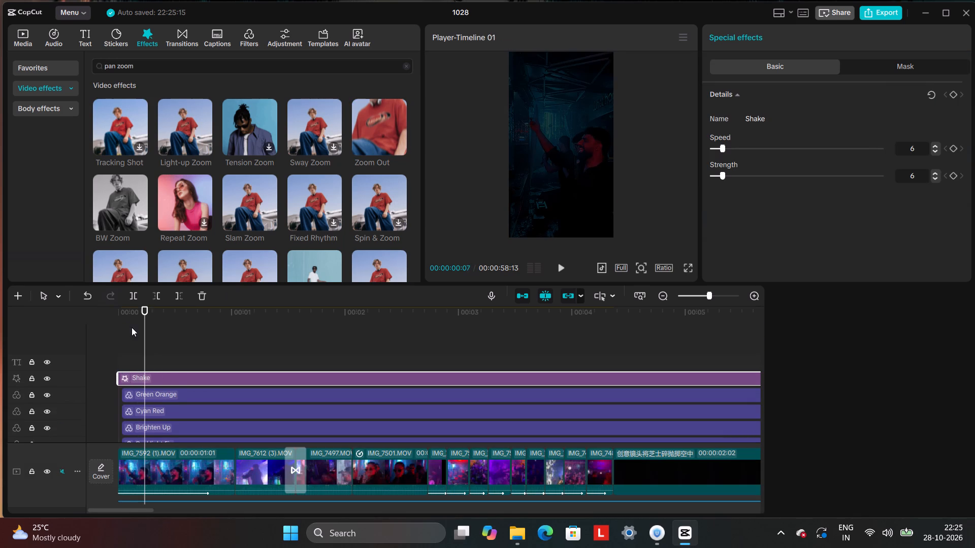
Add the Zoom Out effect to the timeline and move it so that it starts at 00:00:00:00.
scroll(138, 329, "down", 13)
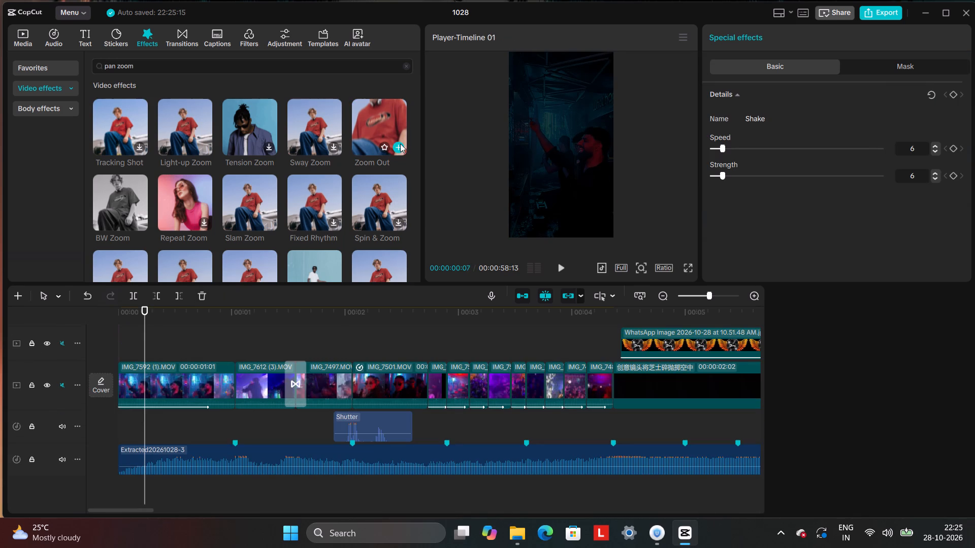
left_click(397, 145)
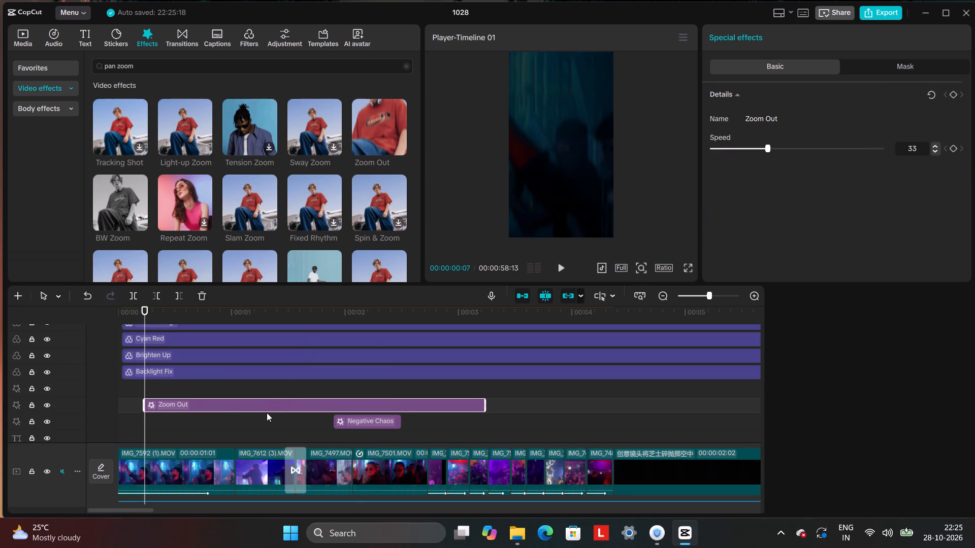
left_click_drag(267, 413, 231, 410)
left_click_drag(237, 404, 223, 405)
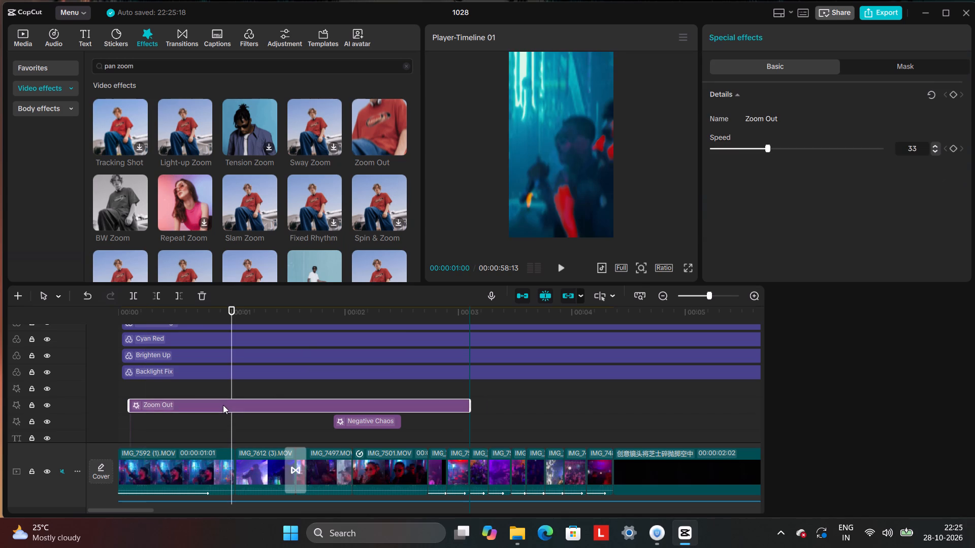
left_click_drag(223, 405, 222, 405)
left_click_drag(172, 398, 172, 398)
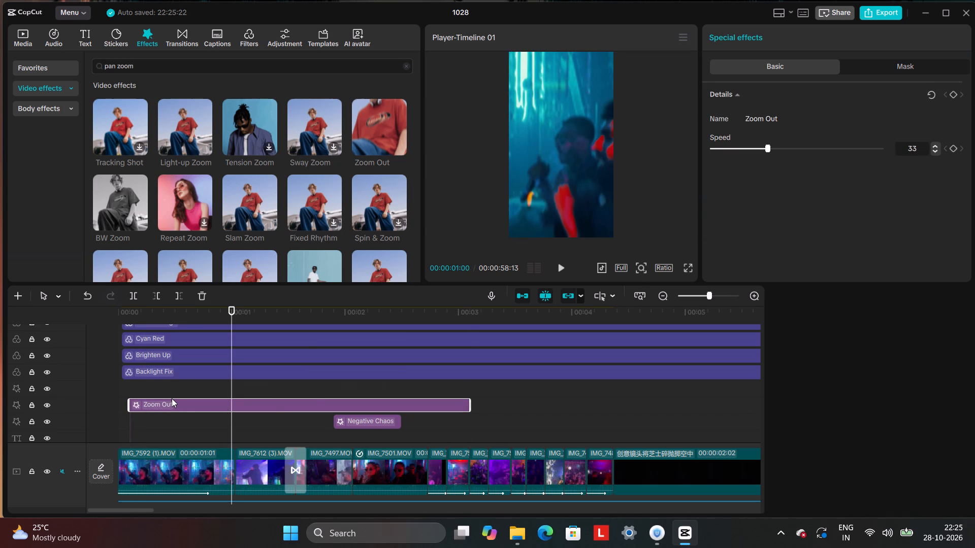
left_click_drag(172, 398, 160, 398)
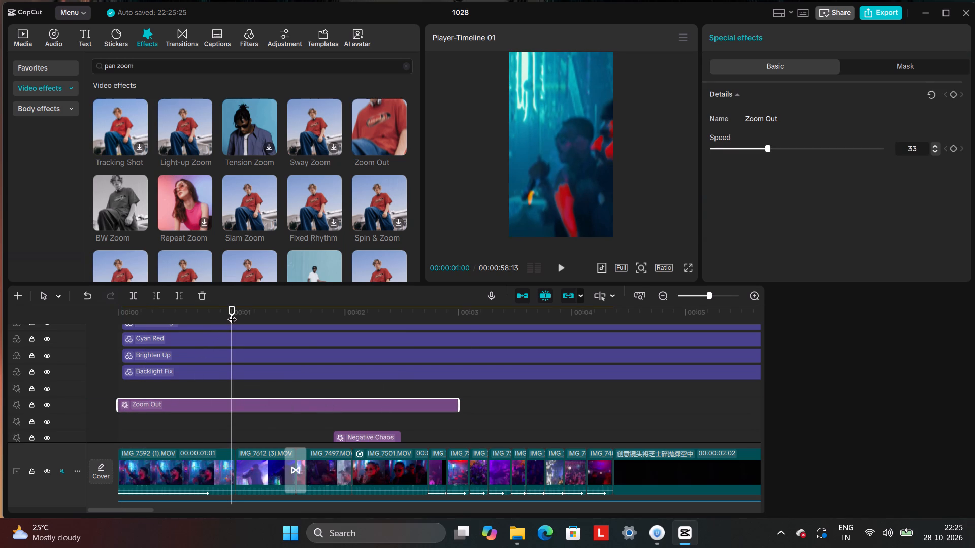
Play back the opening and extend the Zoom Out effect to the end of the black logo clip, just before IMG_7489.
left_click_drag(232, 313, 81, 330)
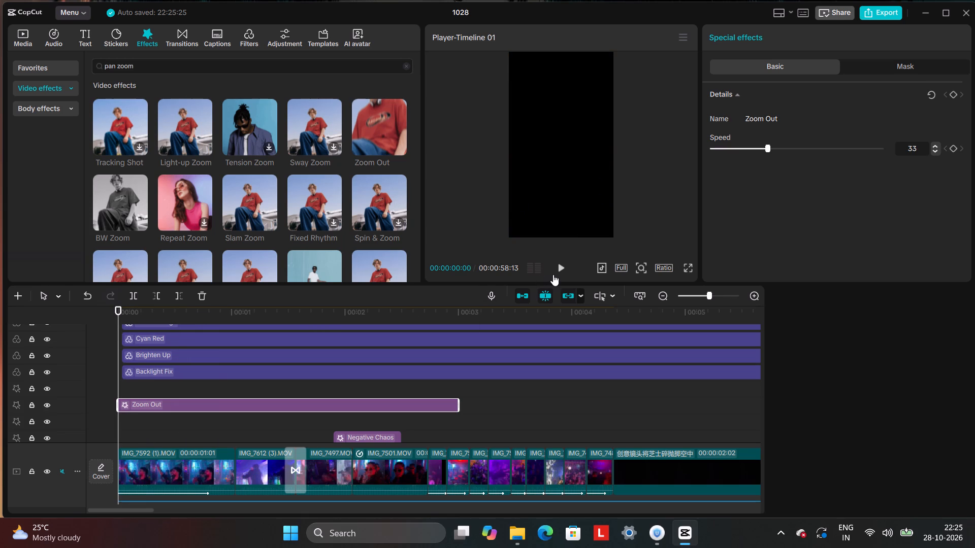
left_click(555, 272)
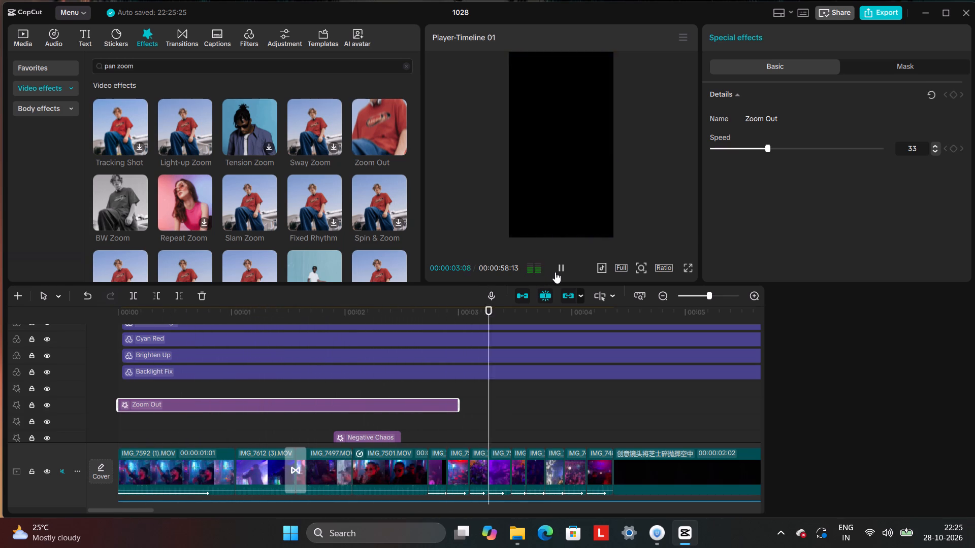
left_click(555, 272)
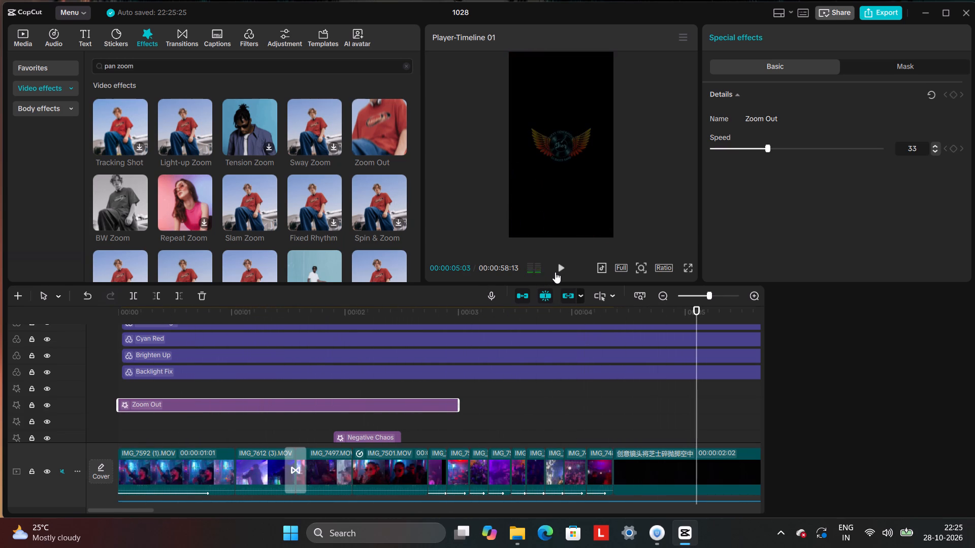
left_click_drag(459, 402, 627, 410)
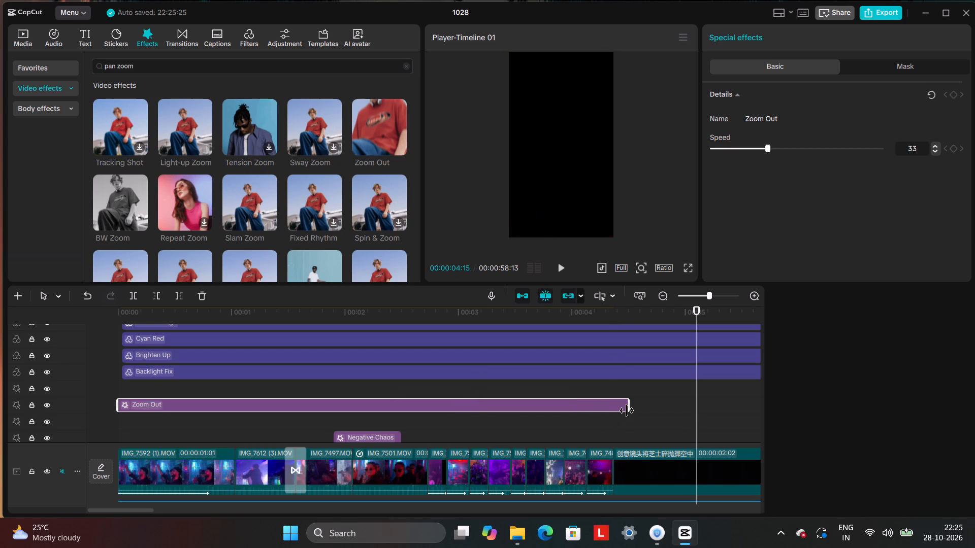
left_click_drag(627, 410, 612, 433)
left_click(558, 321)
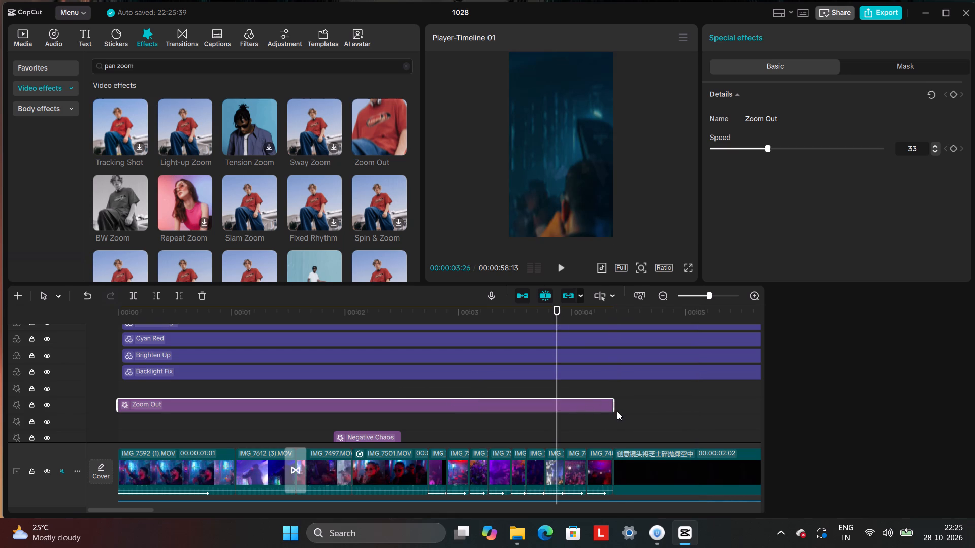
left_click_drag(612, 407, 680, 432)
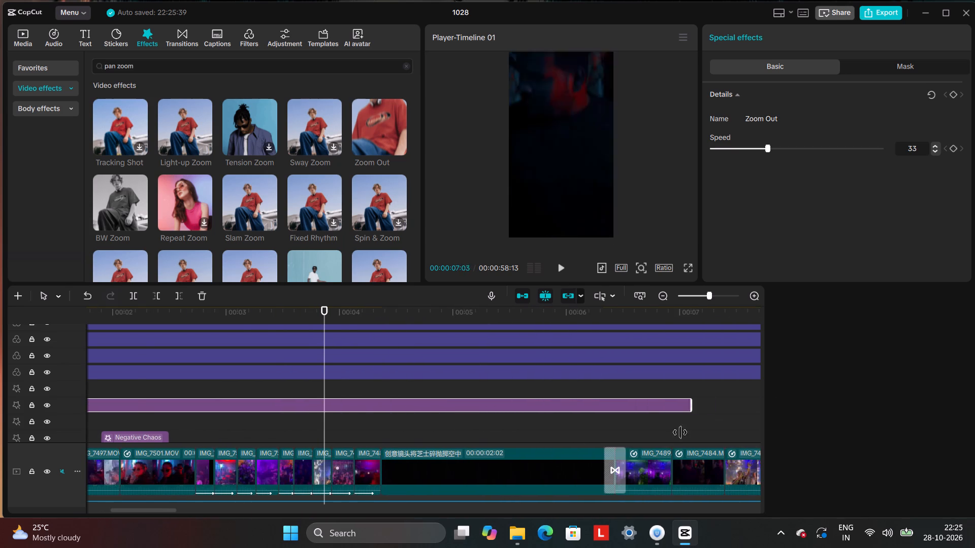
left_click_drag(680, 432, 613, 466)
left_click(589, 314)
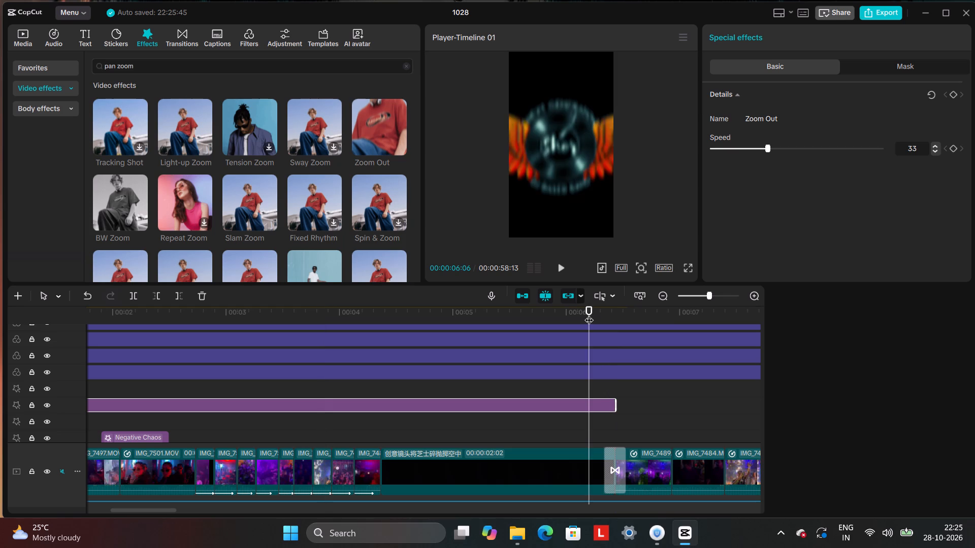
Play the edit from 00:00:00:00 to past the logo section to check the Zoom Out effect.
left_click_drag(589, 313, 0, 411)
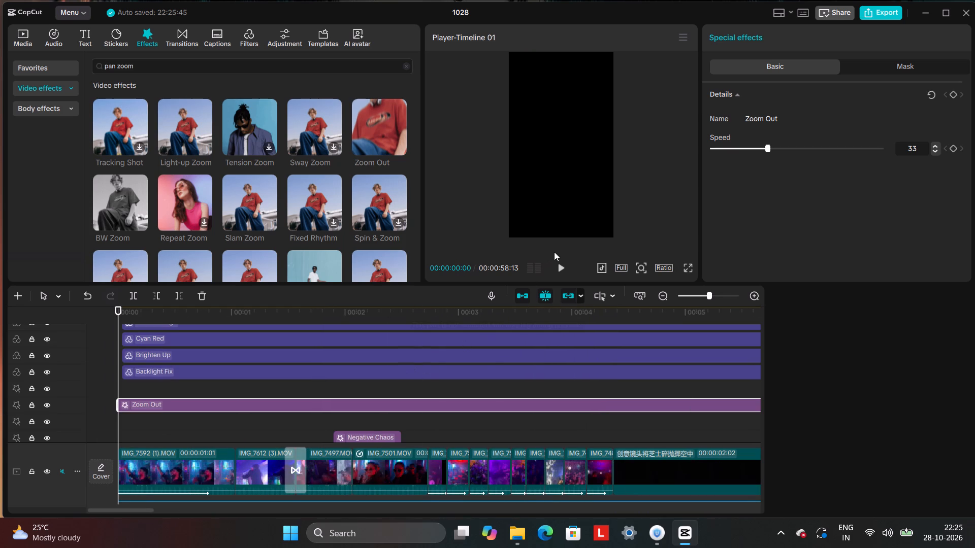
left_click(556, 263)
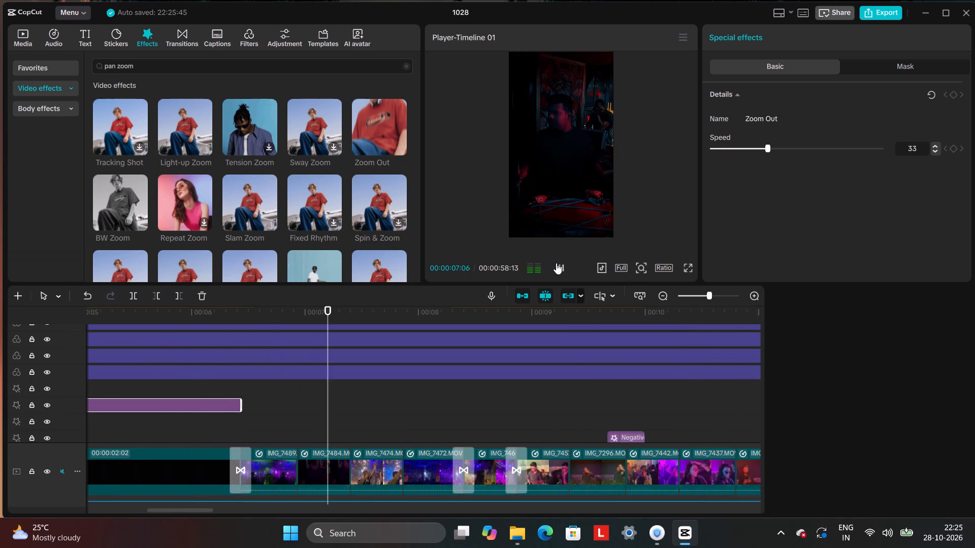
left_click(558, 263)
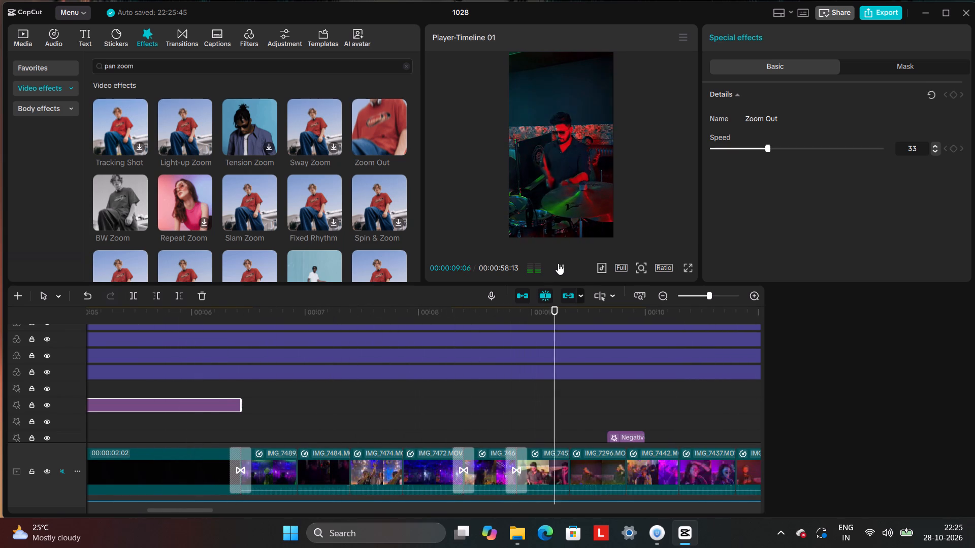
Return to the start of the timeline and preview the Tracking Shot effect.
left_click(196, 365)
left_click(203, 391)
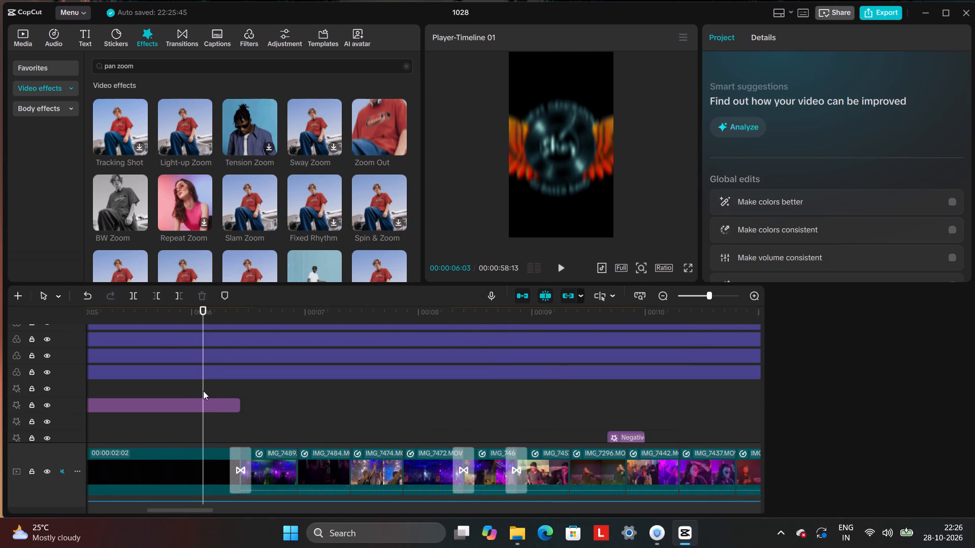
left_click_drag(203, 391, 0, 405)
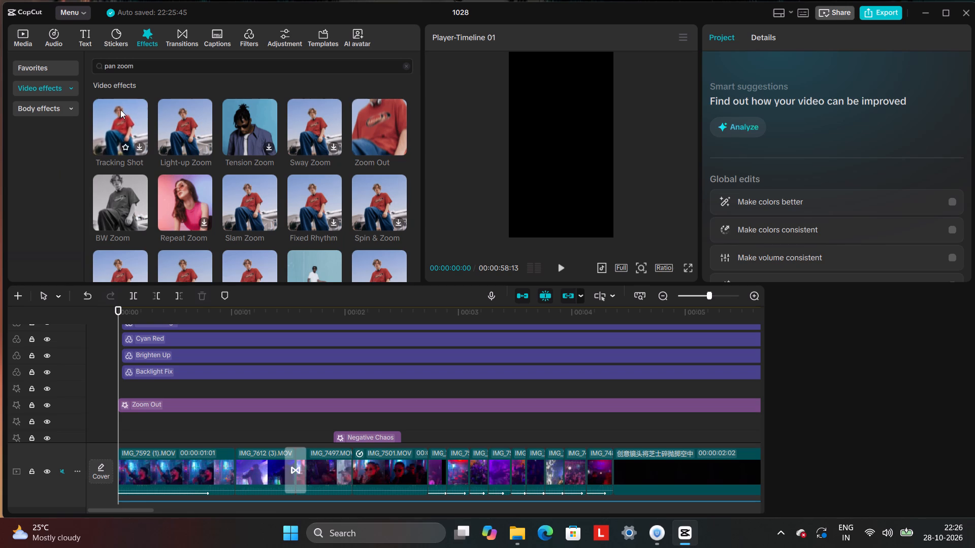
left_click(138, 142)
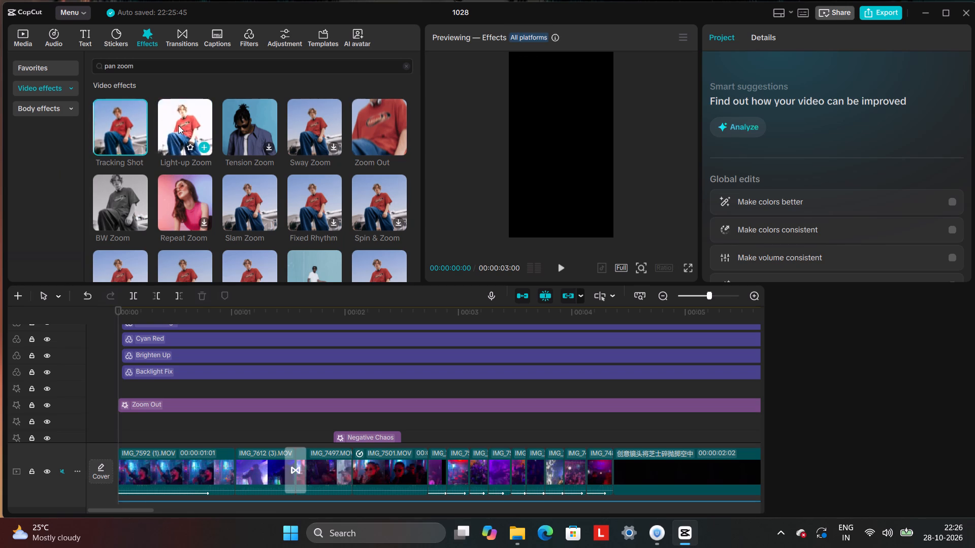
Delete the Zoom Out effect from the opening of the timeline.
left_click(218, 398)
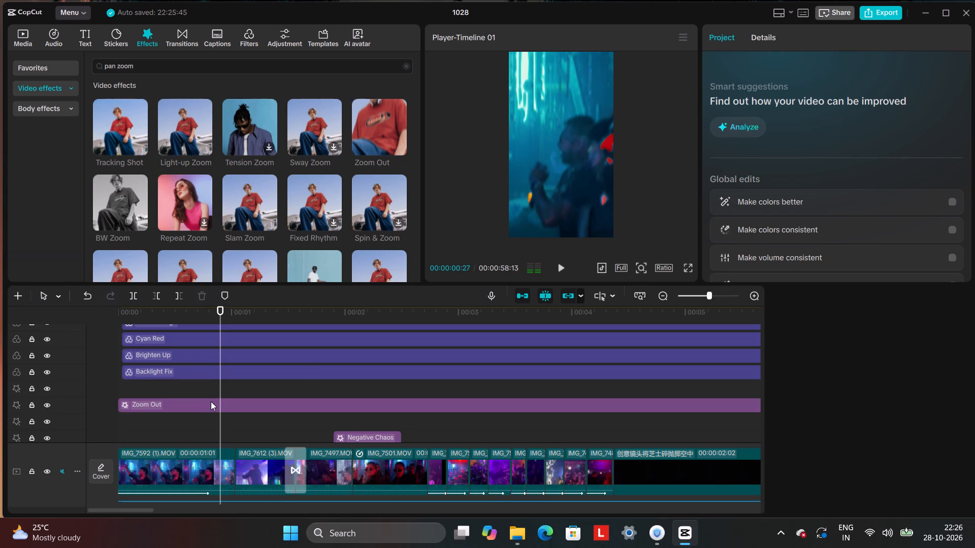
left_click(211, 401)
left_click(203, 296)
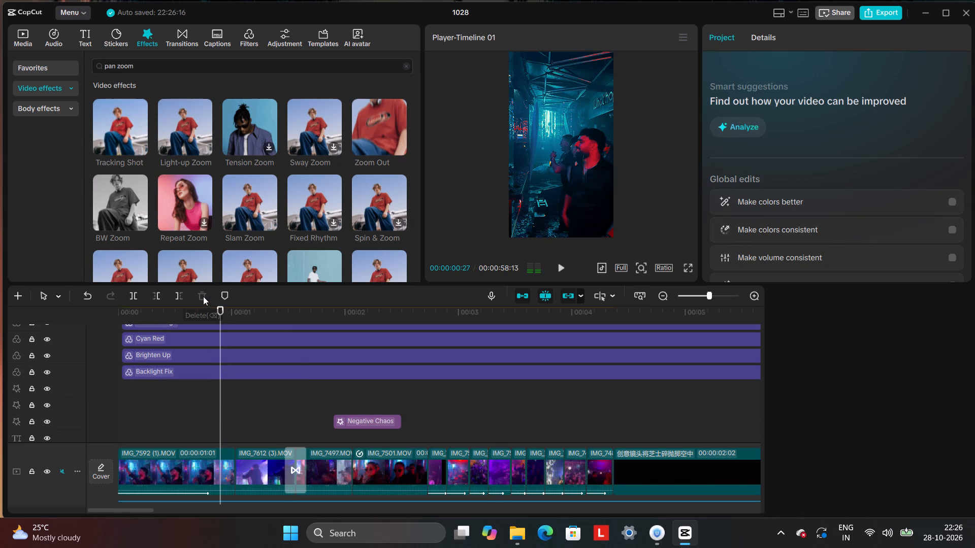
Add the Tracking Shot effect to the opening and extend its beginning back to the start of the timeline.
left_click(139, 140)
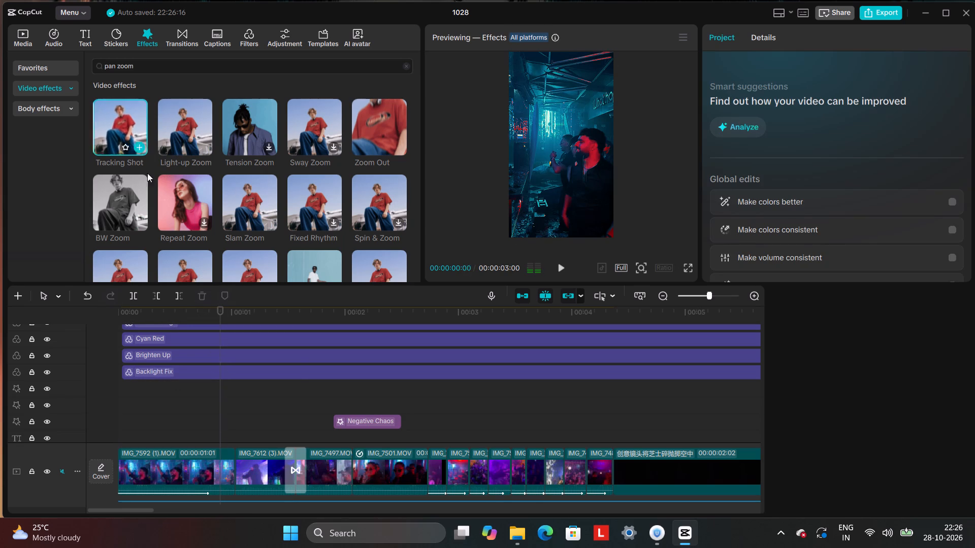
left_click(140, 145)
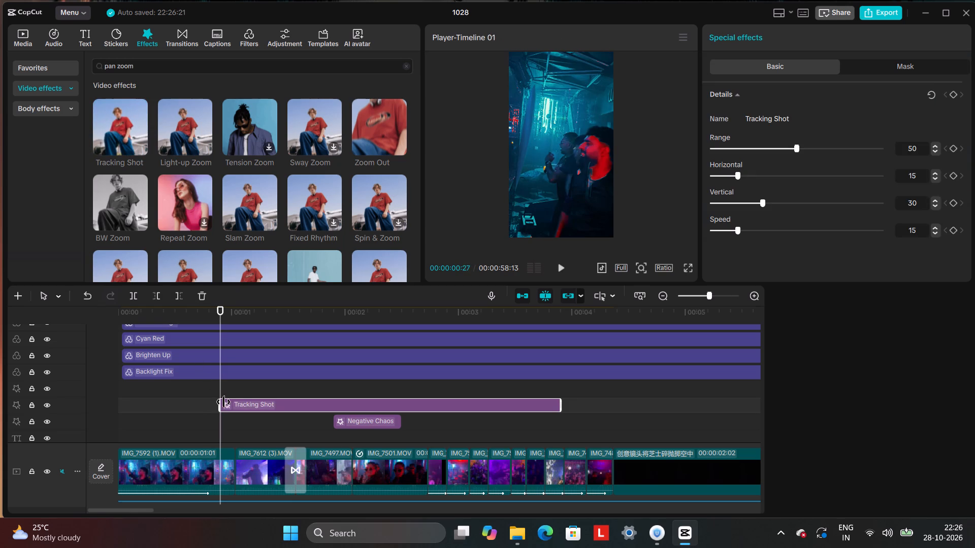
left_click_drag(223, 402, 96, 412)
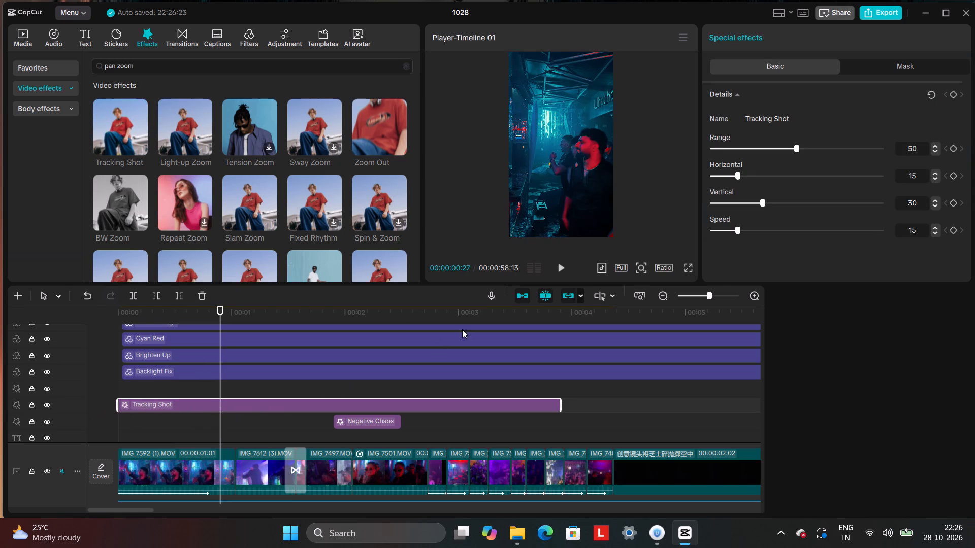
Set the Tracking Shot effect's Range to 20, Horizontal to 5, Vertical to 5 and Speed to 7.
left_click(745, 147)
left_click(721, 177)
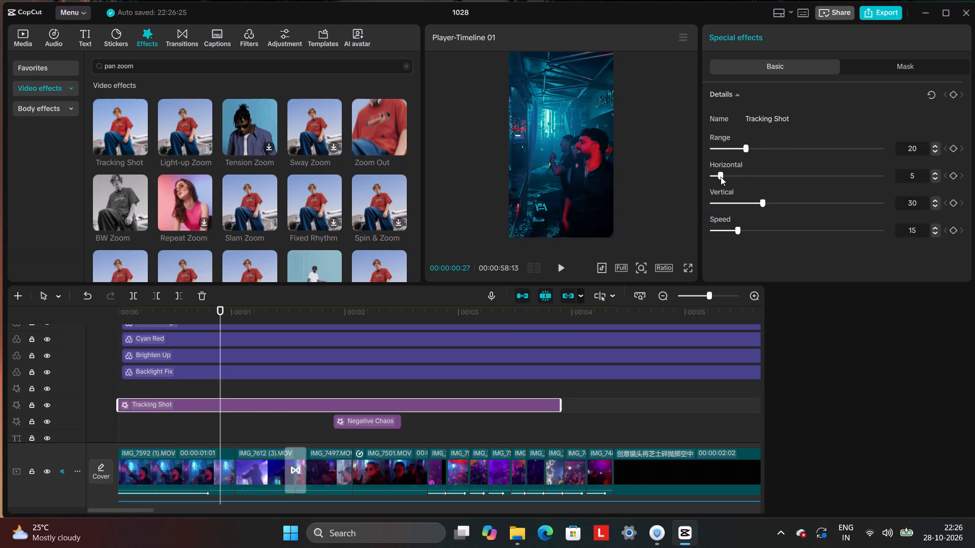
left_click(722, 203)
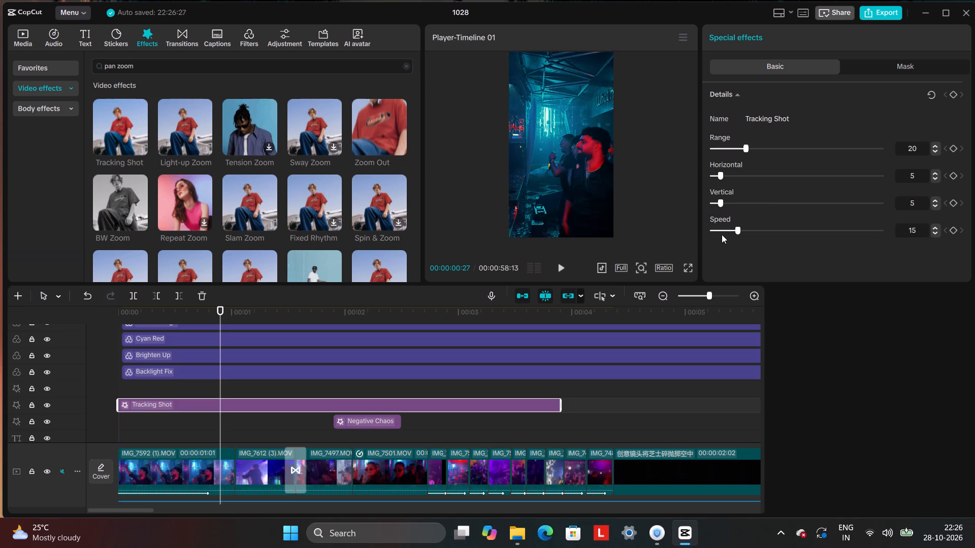
left_click(725, 229)
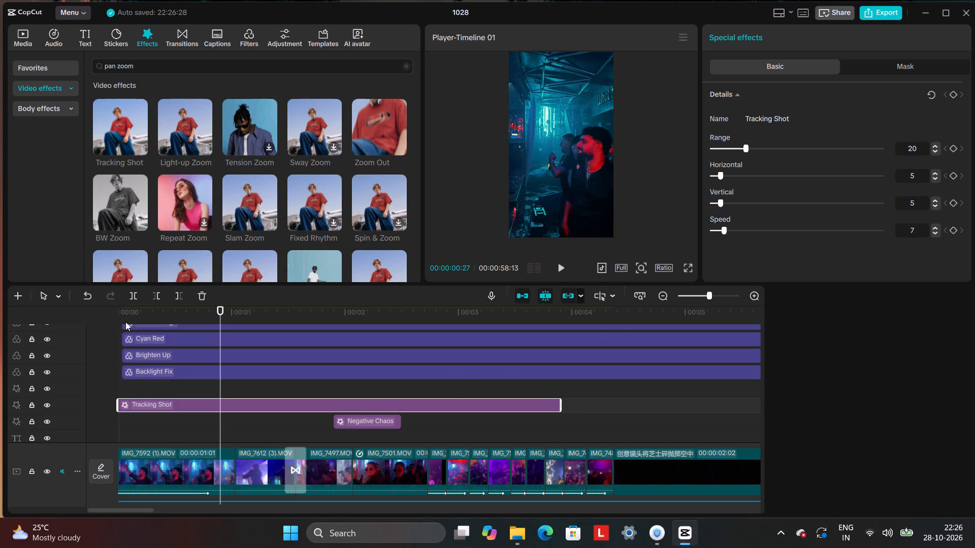
Play the edit from its start to check the adjusted Tracking Shot effect.
left_click(125, 319)
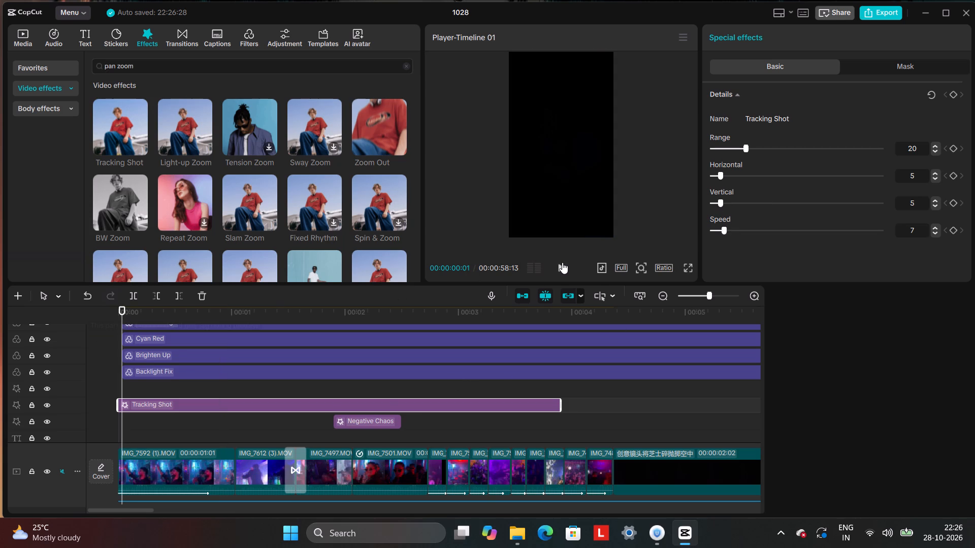
left_click(562, 262)
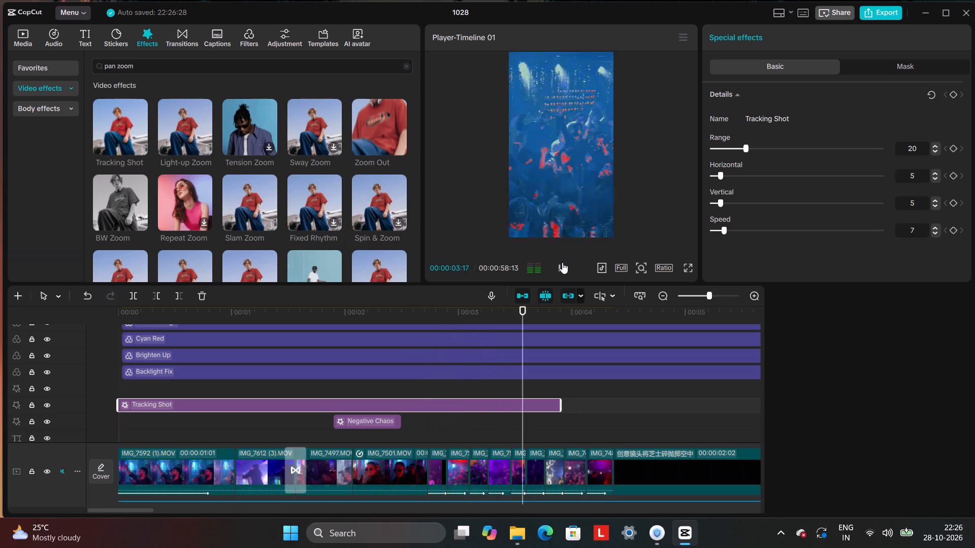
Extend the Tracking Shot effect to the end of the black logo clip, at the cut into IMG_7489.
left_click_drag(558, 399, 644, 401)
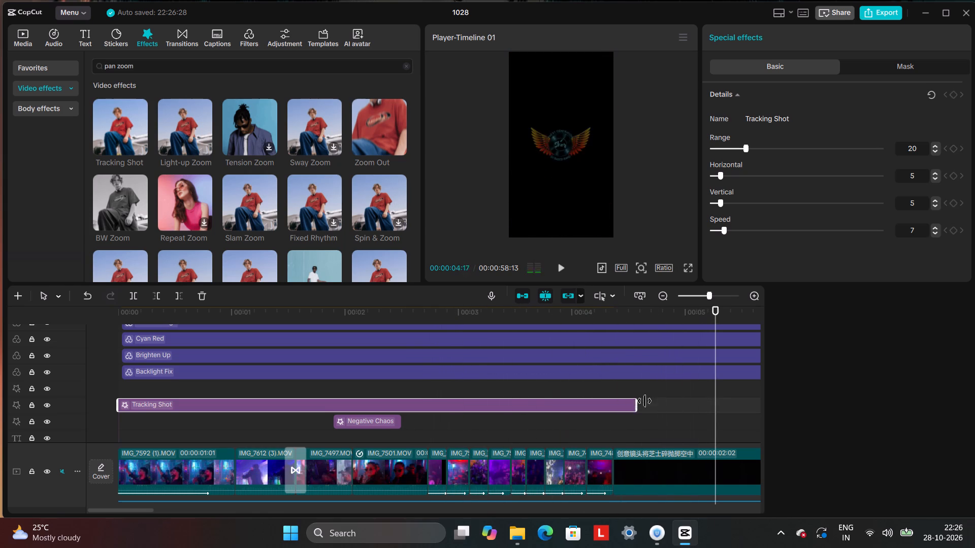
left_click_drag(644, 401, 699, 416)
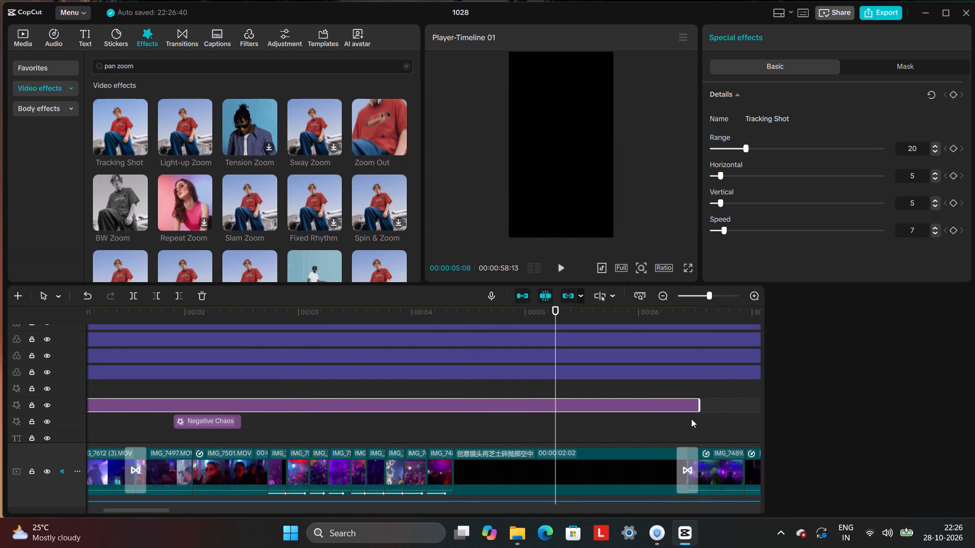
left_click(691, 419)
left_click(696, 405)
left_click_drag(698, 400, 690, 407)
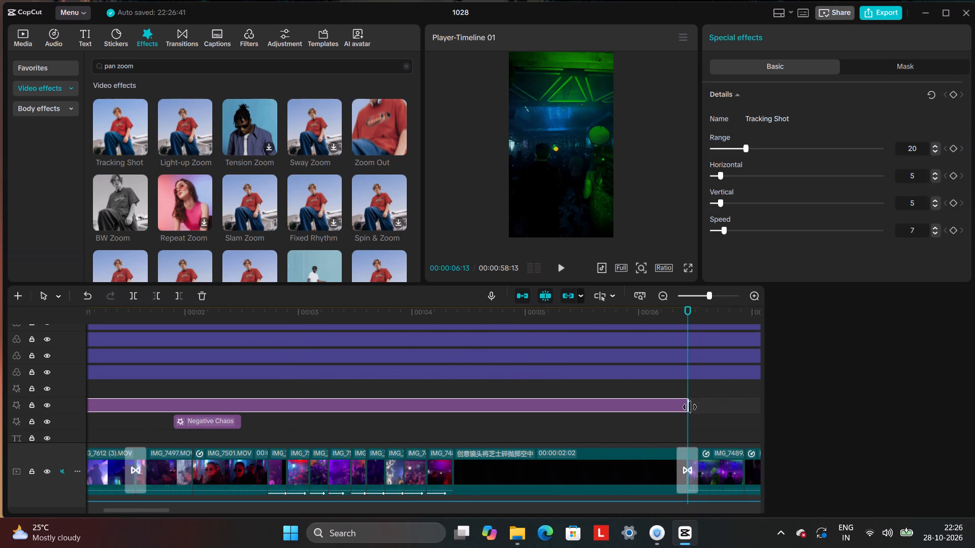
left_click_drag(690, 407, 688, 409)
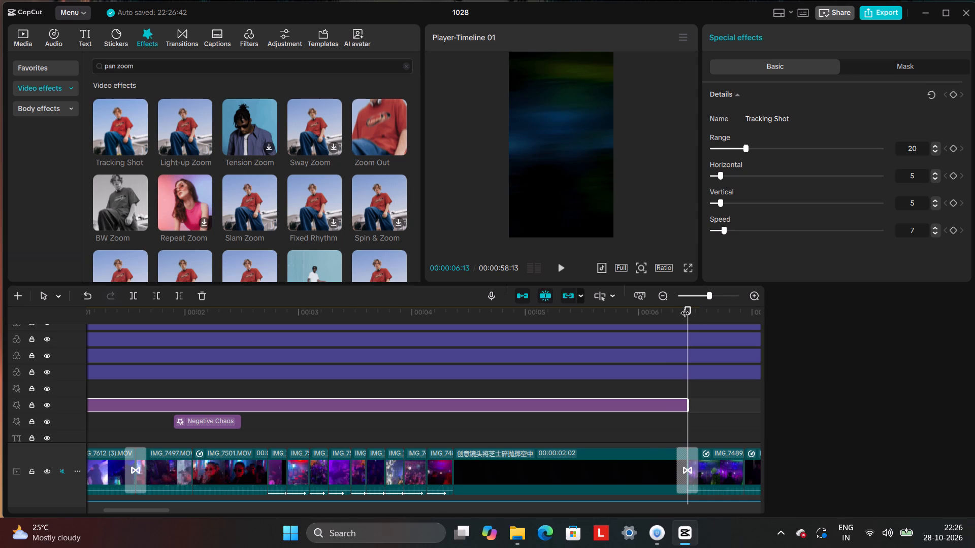
Play the edit from 00:00:00:00 to past the logo section to check the Tracking Shot effect.
left_click_drag(685, 306, 49, 423)
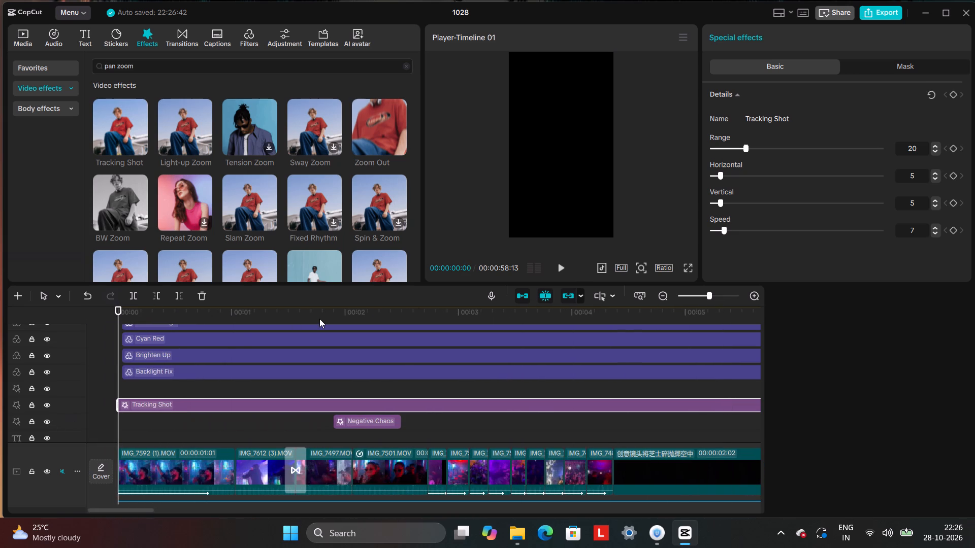
left_click(557, 268)
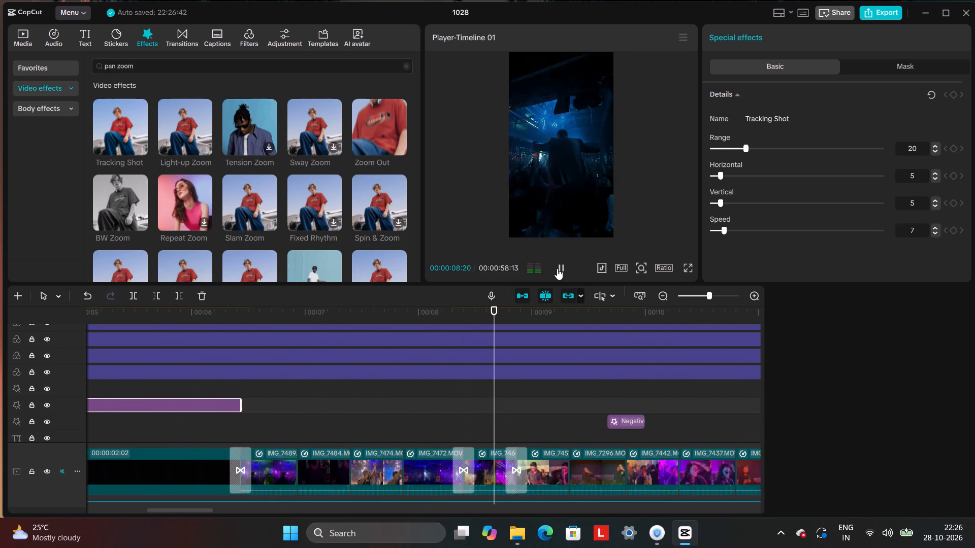
left_click(560, 280)
left_click(562, 273)
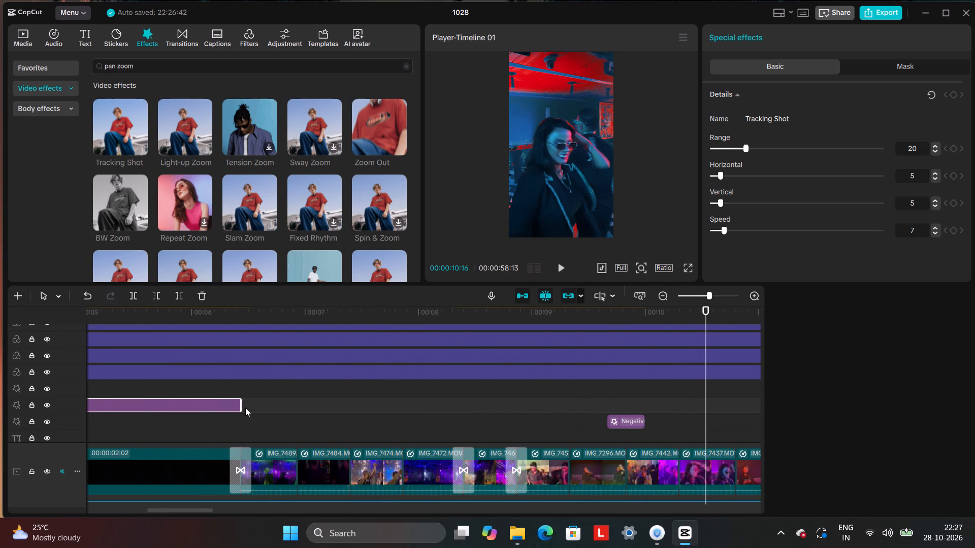
Trim the end of the Tracking Shot effect back to just after the start of the black logo clip.
left_click_drag(239, 412, 149, 444)
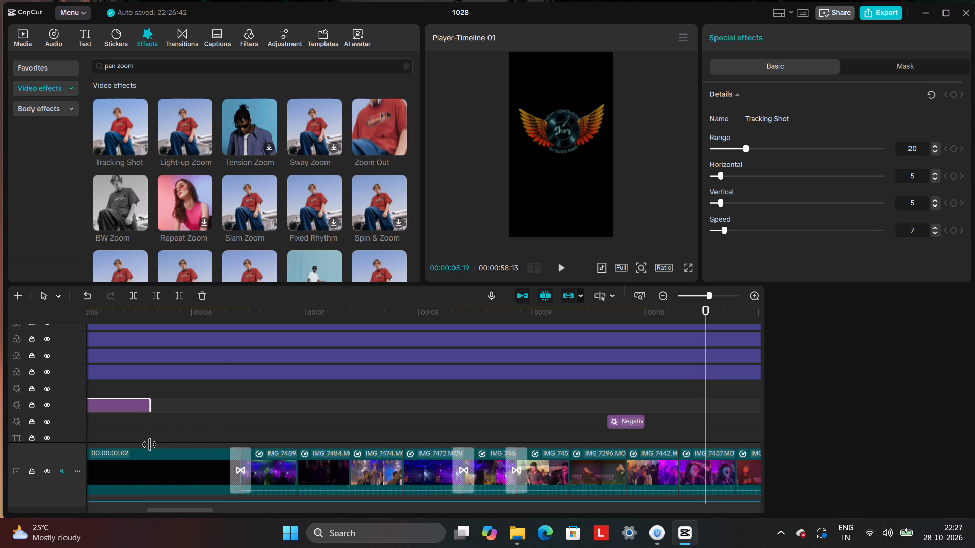
left_click_drag(149, 444, 167, 478)
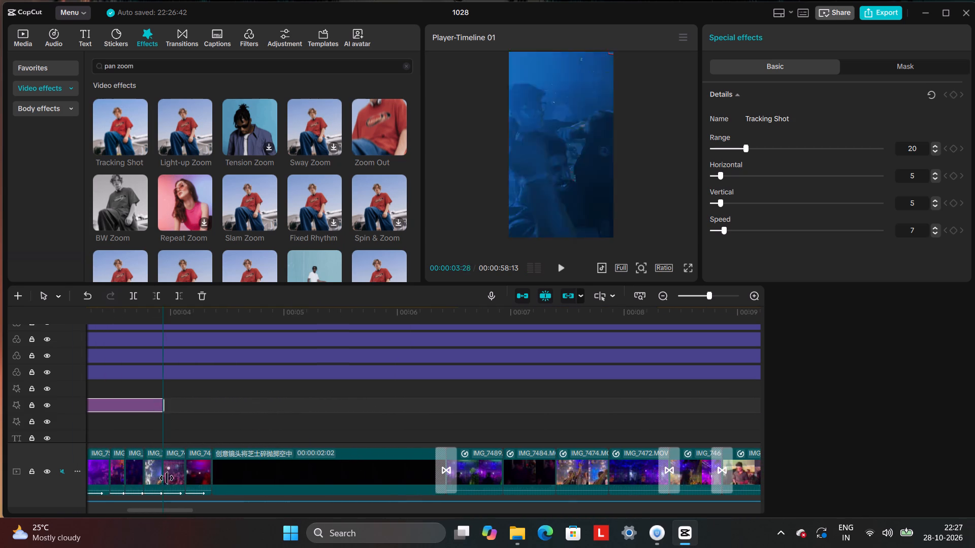
left_click_drag(167, 478, 223, 478)
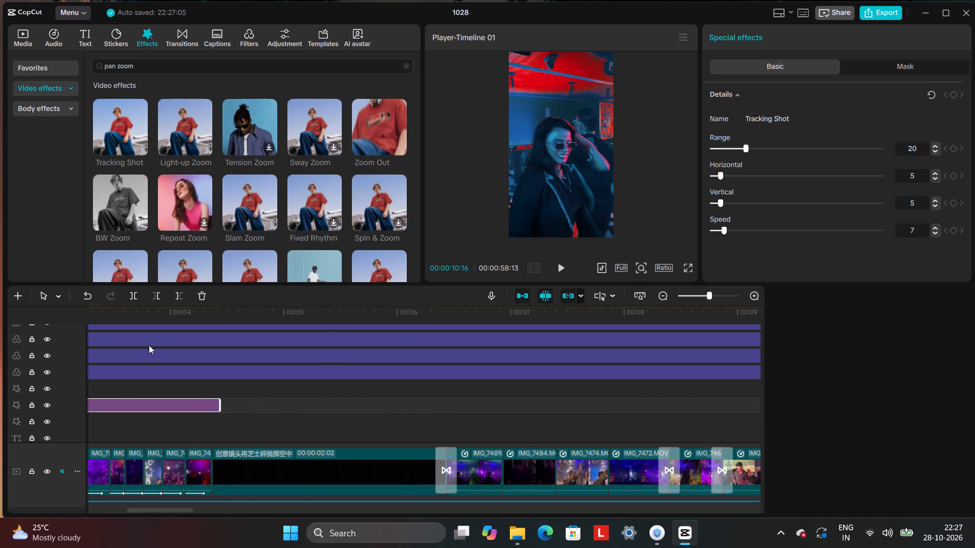
Play the edit from 00:00:03:25 into the logo clip to check where the Tracking Shot effect ends.
left_click(150, 312)
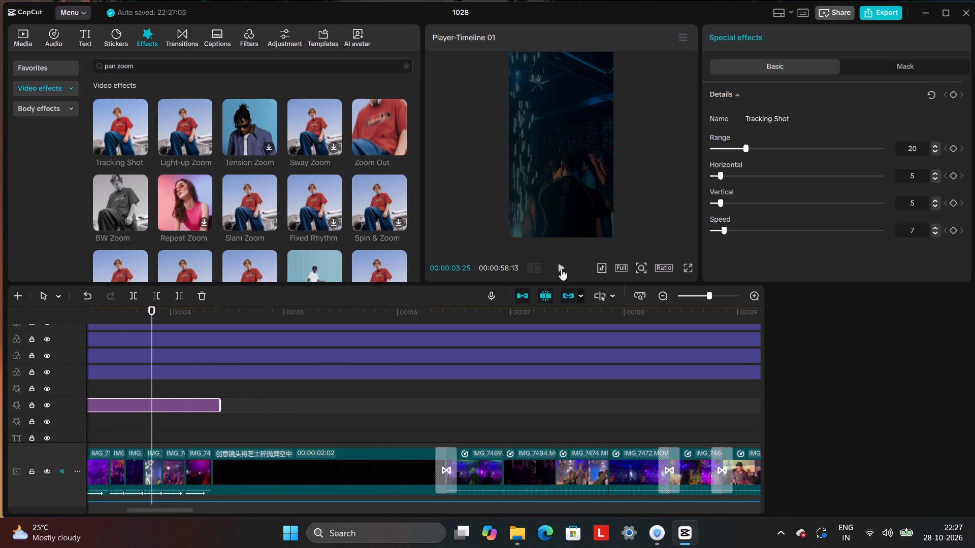
left_click(561, 269)
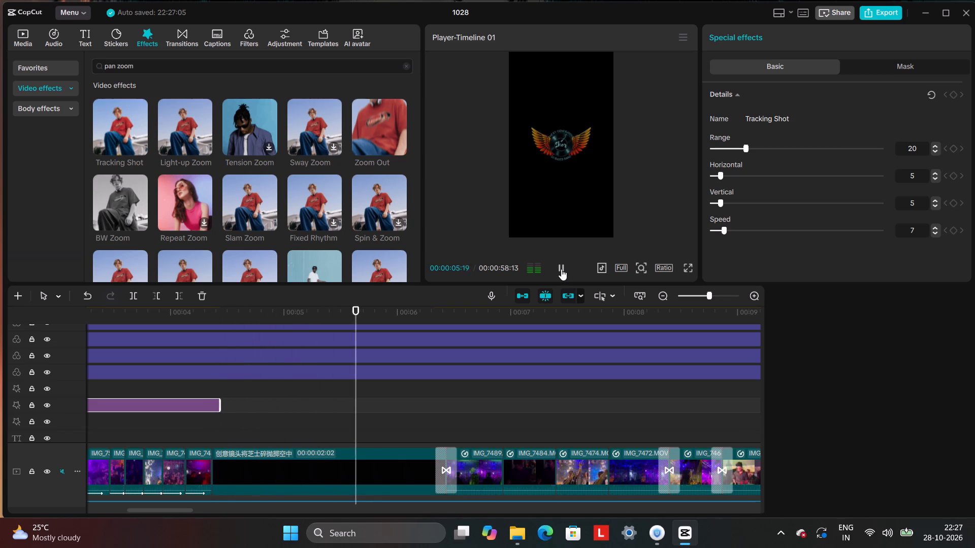
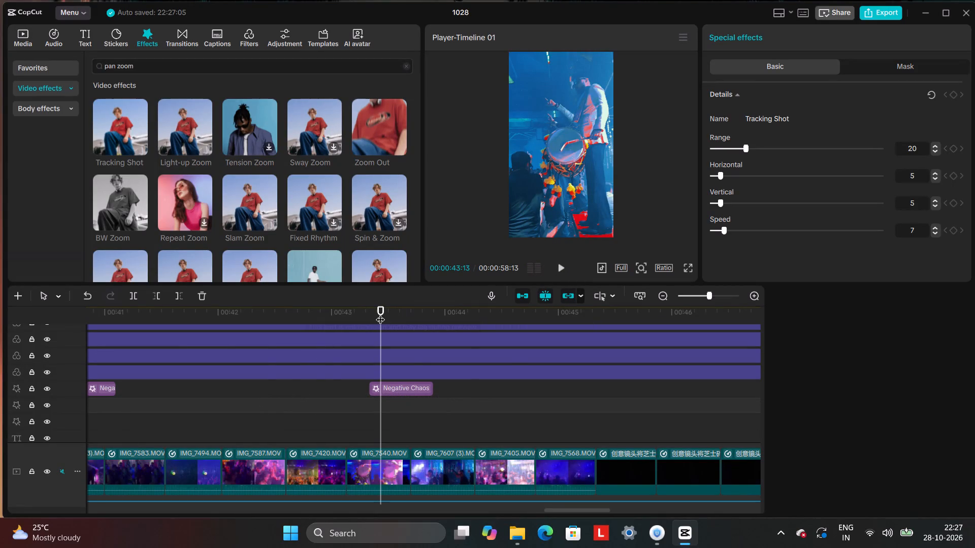
Scale the untitled text clip above the starry overlay at about 00:00:34 down to 33% and check nearby frames.
left_click_drag(380, 313, 508, 466)
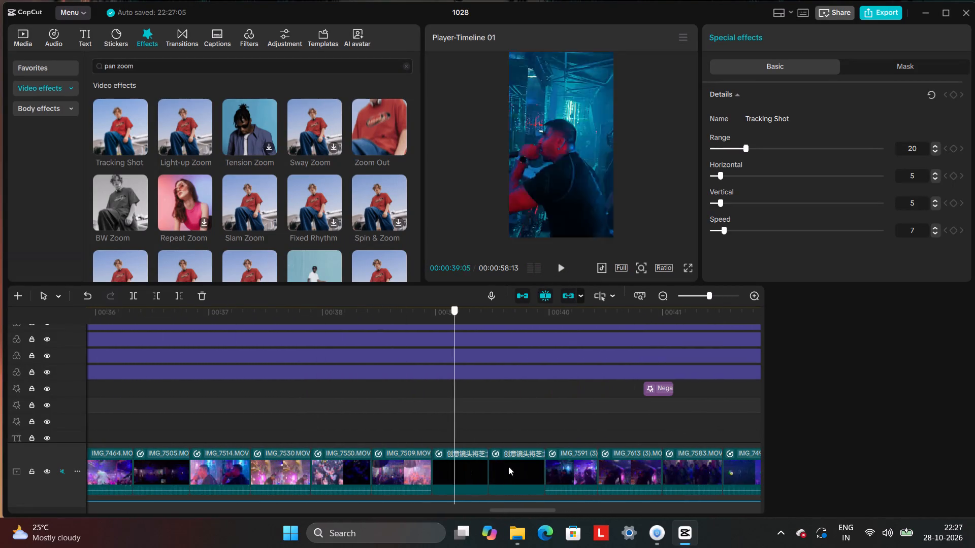
left_click_drag(508, 466, 503, 503)
scroll(509, 497, "up", 4)
scroll(511, 488, "down", 3)
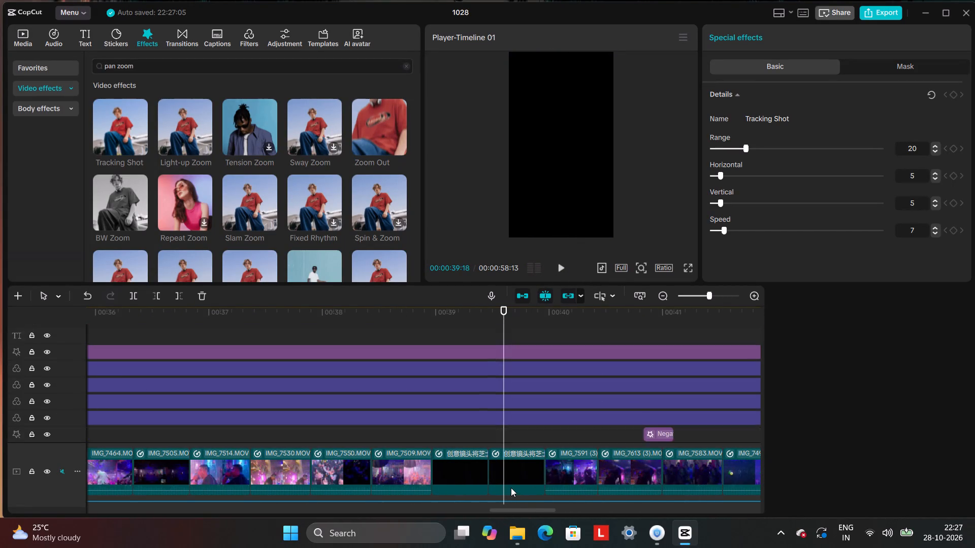
scroll(511, 488, "down", 5)
scroll(521, 417, "down", 4)
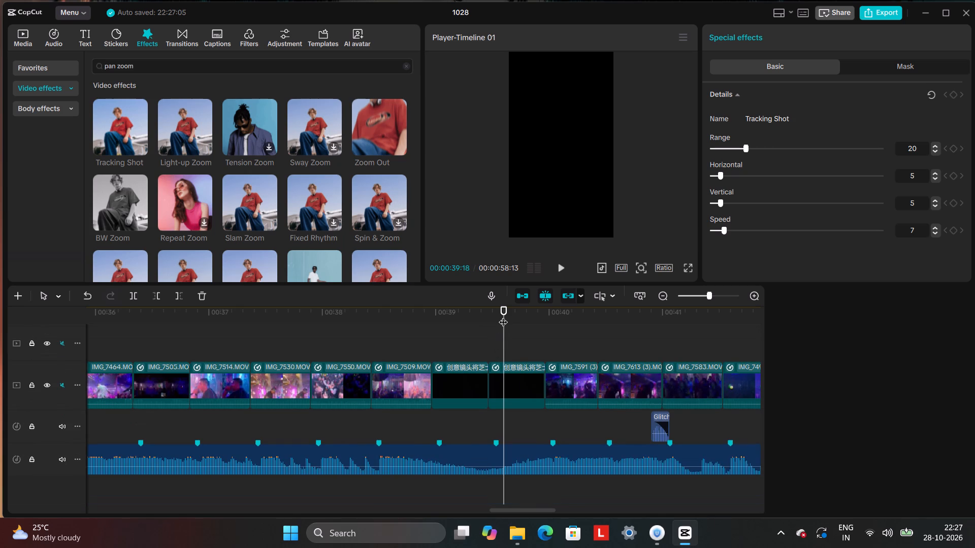
left_click_drag(503, 316, 362, 401)
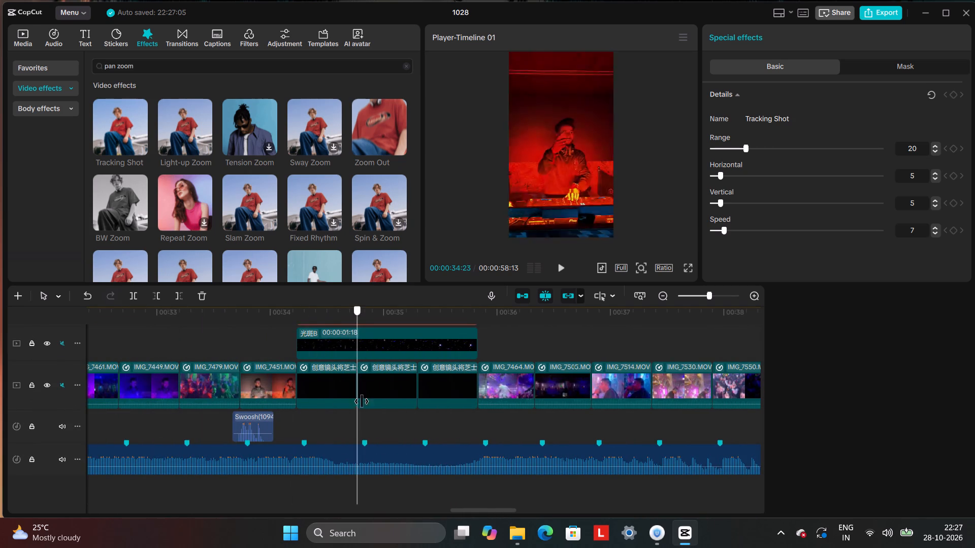
left_click_drag(362, 401, 367, 401)
scroll(367, 401, "up", 5)
left_click(395, 393)
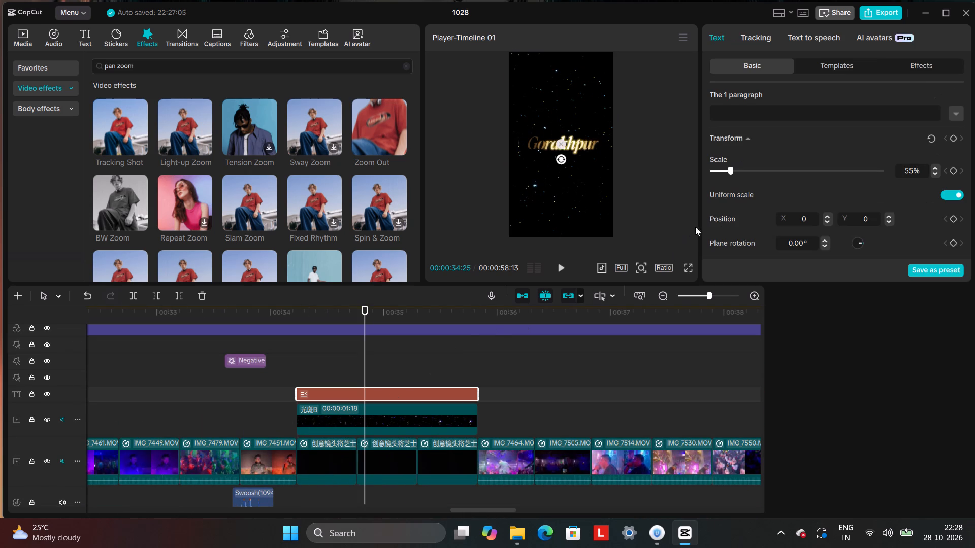
left_click_drag(729, 174, 719, 177)
left_click_drag(719, 177, 722, 179)
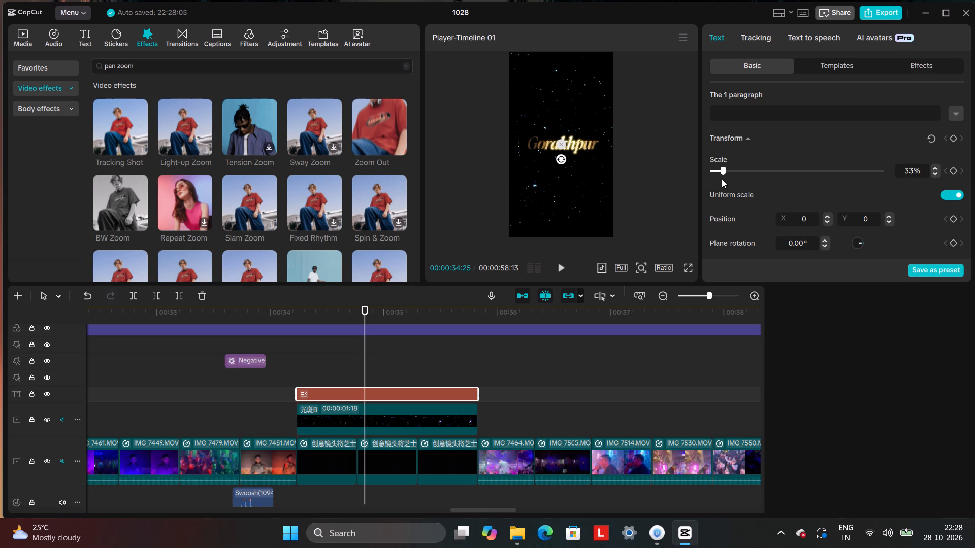
left_click_drag(367, 353, 420, 352)
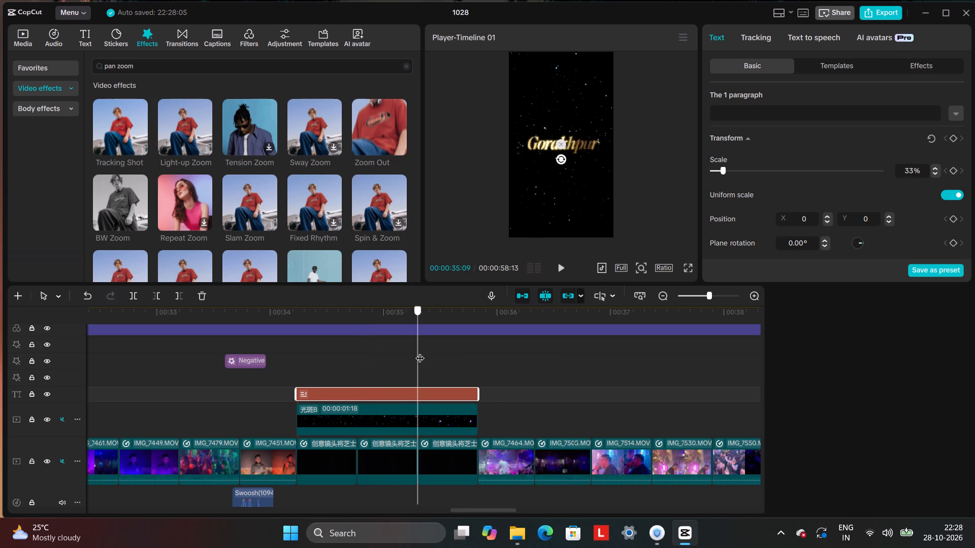
left_click_drag(420, 352, 386, 368)
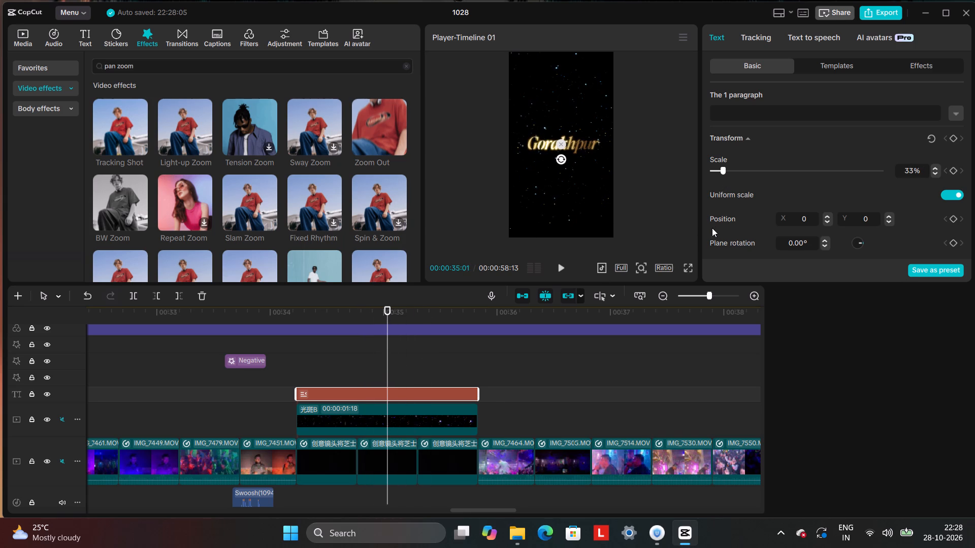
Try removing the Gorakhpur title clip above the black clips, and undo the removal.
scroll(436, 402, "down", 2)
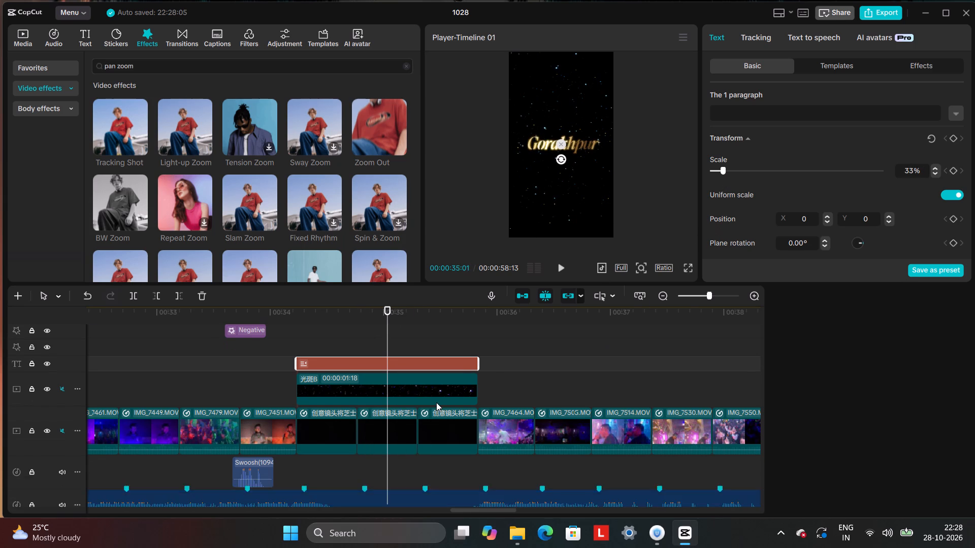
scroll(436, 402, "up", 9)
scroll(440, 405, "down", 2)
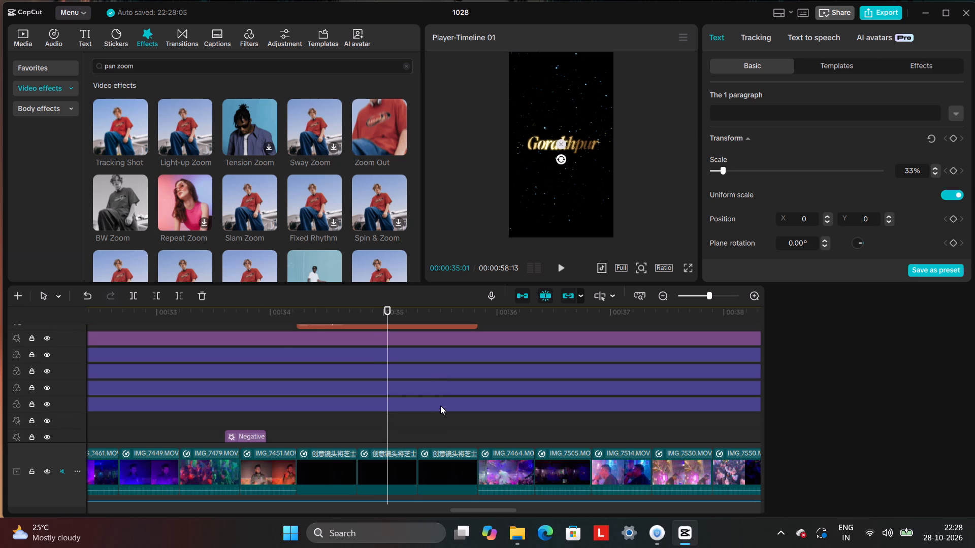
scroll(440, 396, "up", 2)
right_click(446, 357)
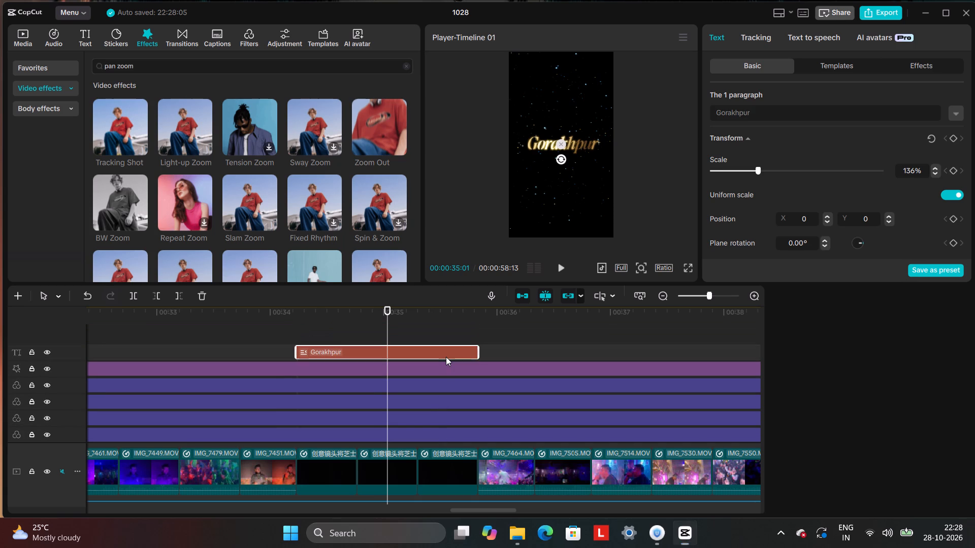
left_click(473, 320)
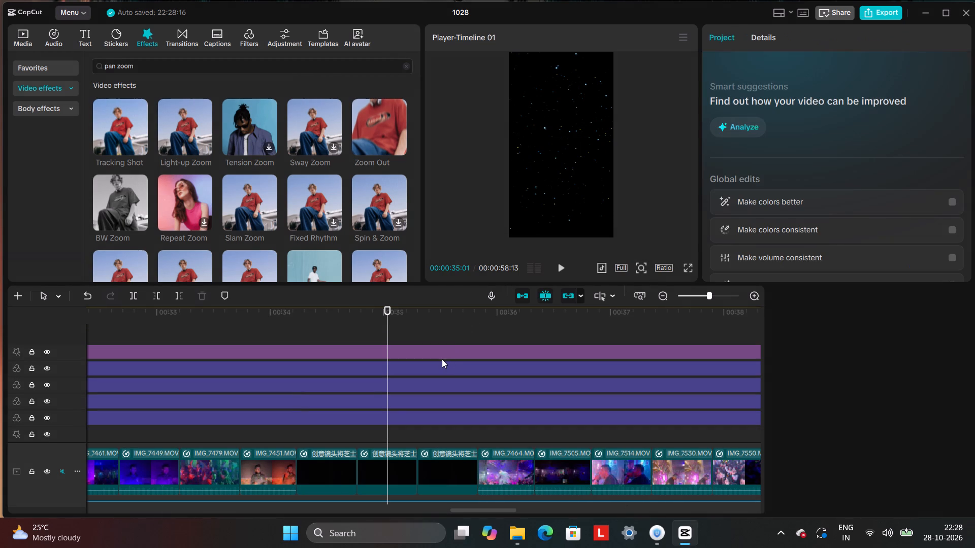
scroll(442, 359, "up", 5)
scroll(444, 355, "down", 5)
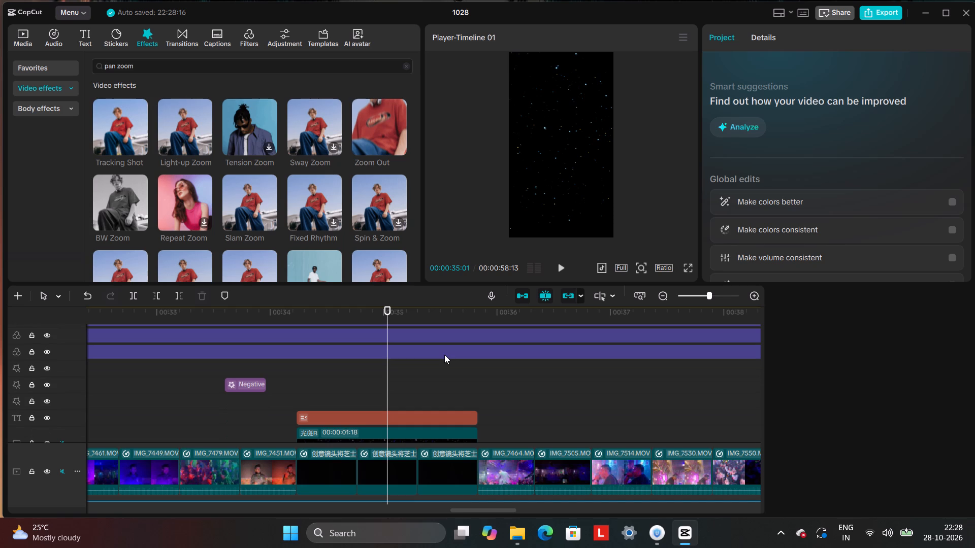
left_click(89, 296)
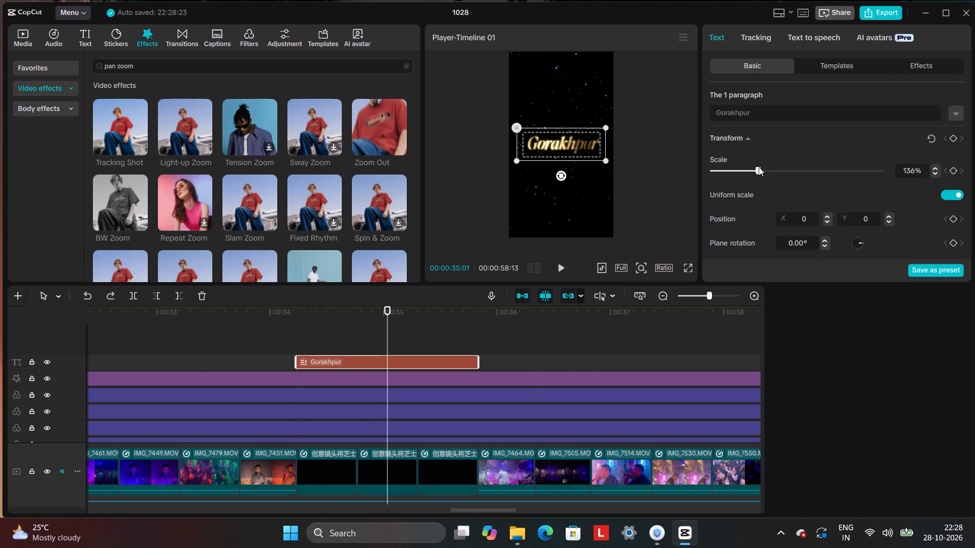
Set the Gorakhpur title's scale to 111%.
left_click_drag(759, 167, 750, 176)
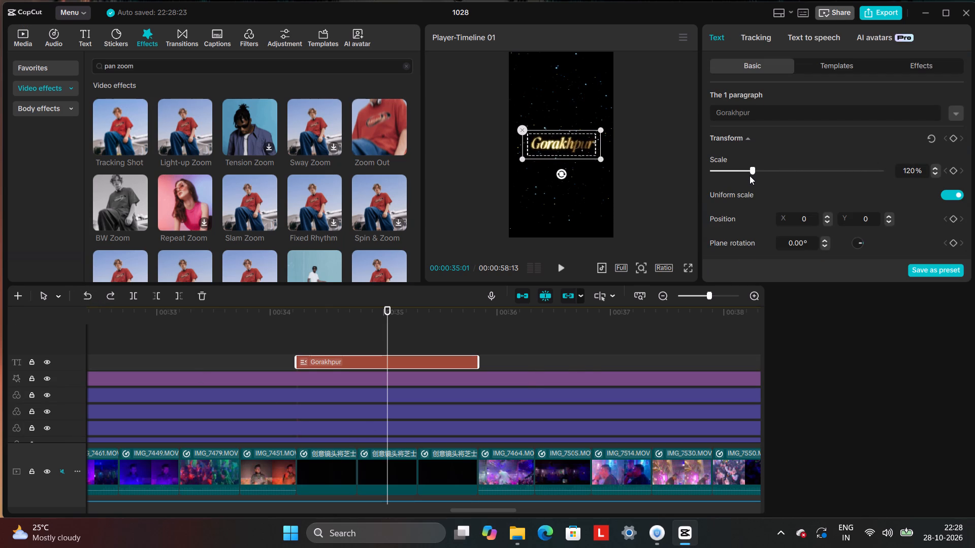
left_click_drag(750, 176, 750, 177)
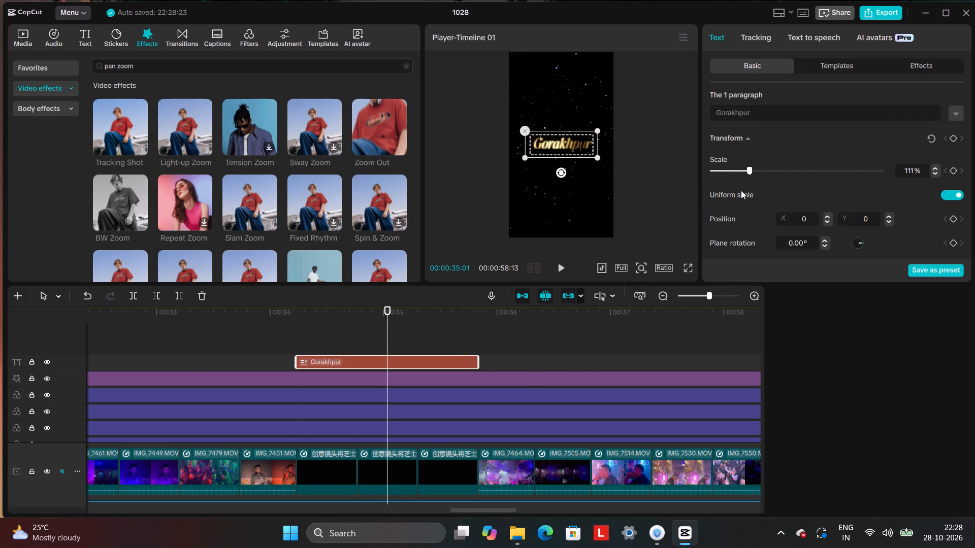
Play the edit from 00:00:34:02 past the Gorakhpur title to check its new size.
left_click(278, 350)
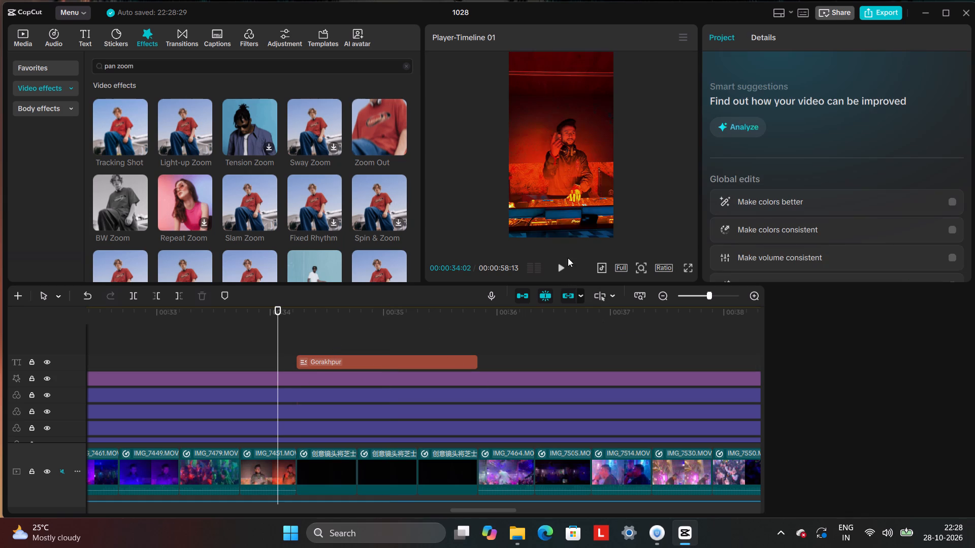
left_click(557, 275)
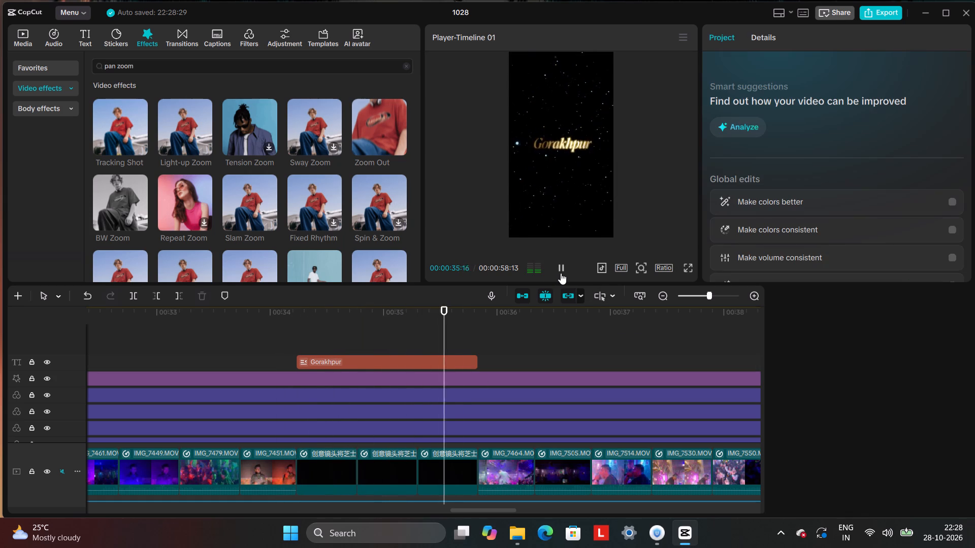
left_click(562, 263)
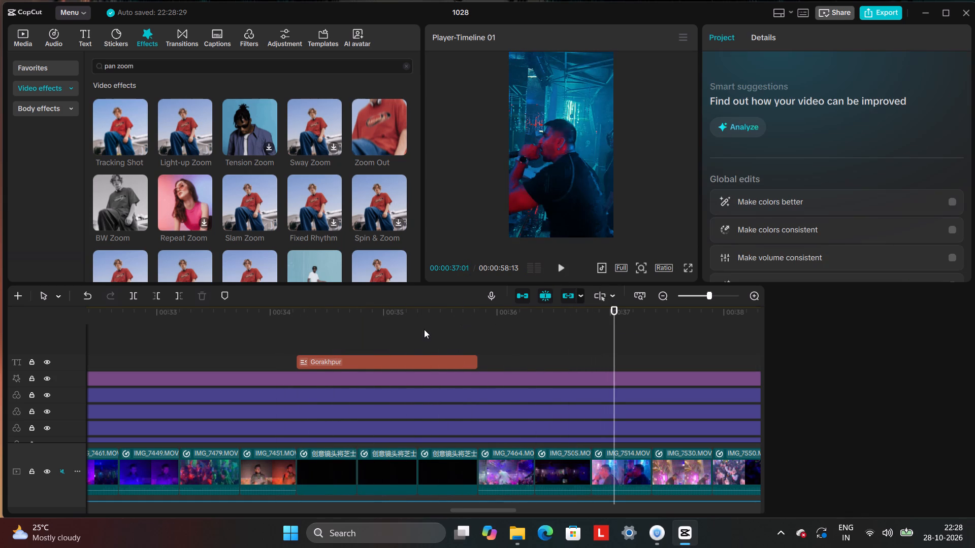
Turn off Auto adjust on the 光斑B starry overlay beneath the title and set its Saturation to -50.
left_click(424, 329)
scroll(428, 370, "down", 7)
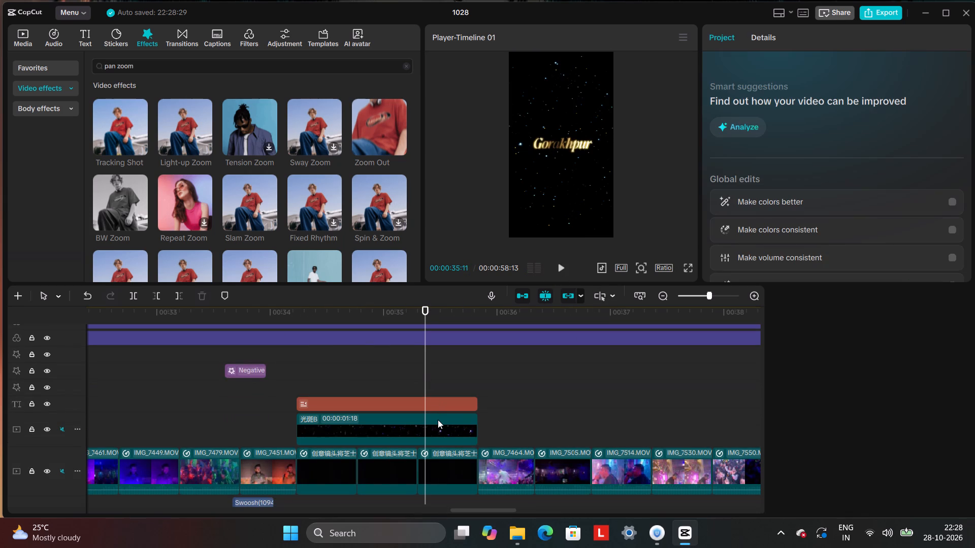
left_click(438, 420)
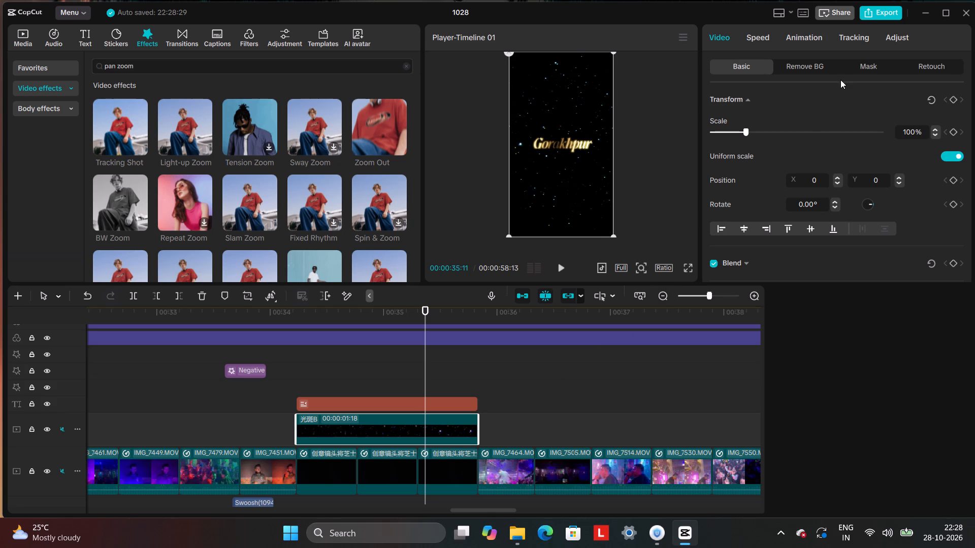
left_click(898, 36)
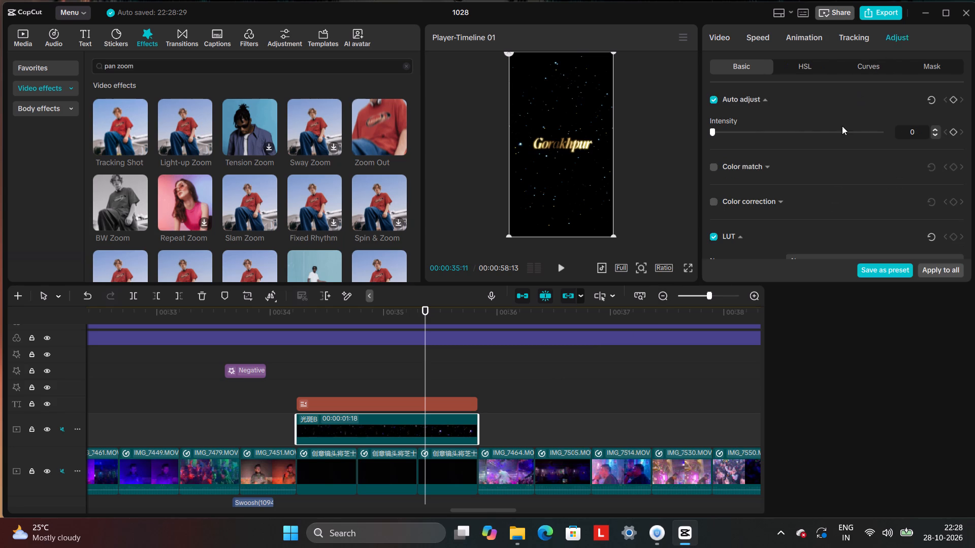
left_click(712, 99)
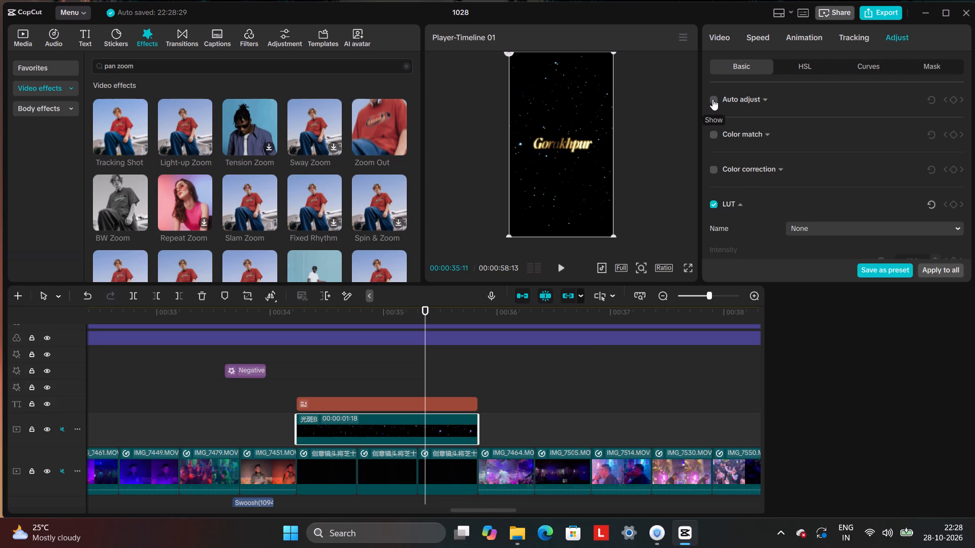
scroll(753, 160, "down", 5)
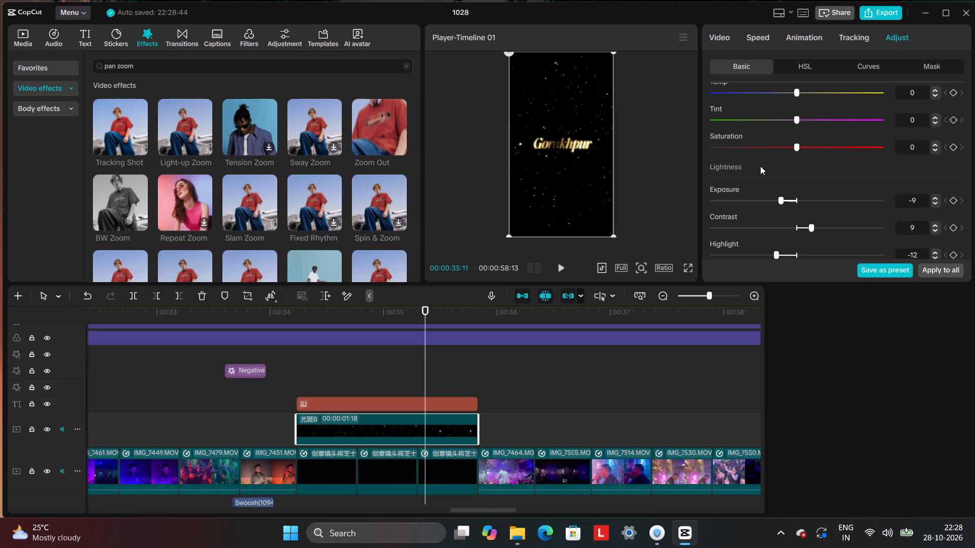
left_click_drag(795, 144, 646, 184)
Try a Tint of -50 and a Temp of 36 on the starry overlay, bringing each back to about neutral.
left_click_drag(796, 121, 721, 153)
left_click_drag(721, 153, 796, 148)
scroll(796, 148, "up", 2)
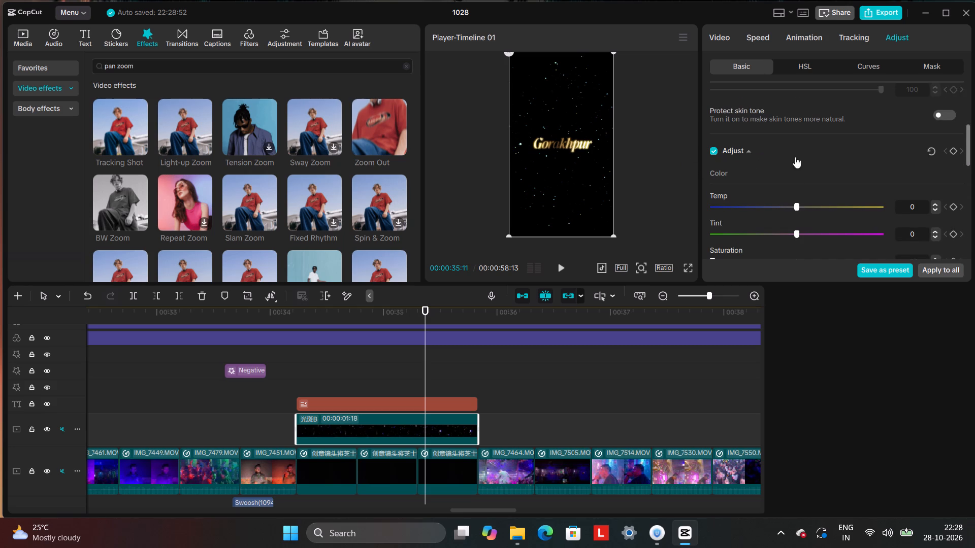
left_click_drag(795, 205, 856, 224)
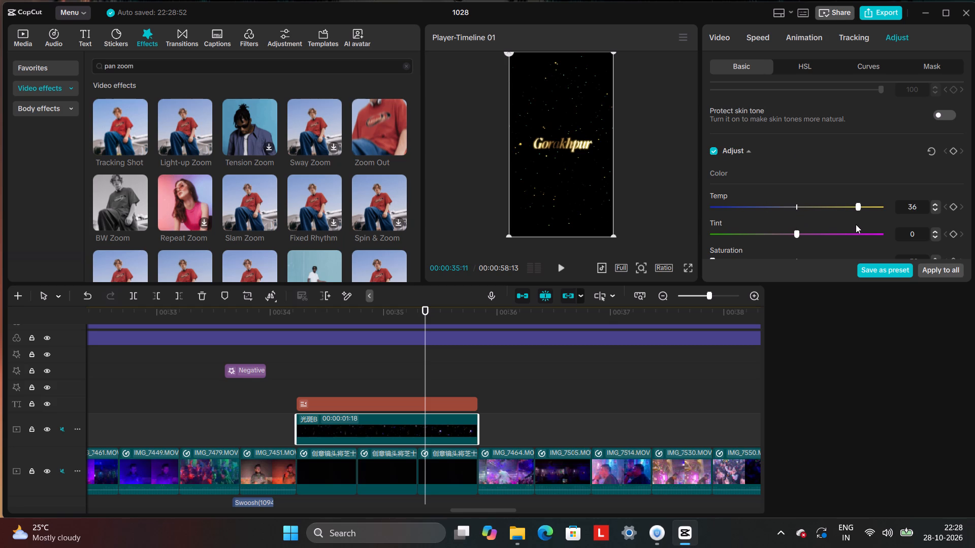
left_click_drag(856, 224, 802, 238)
Set the starry overlay's Vignette to 50.
scroll(806, 237, "down", 4)
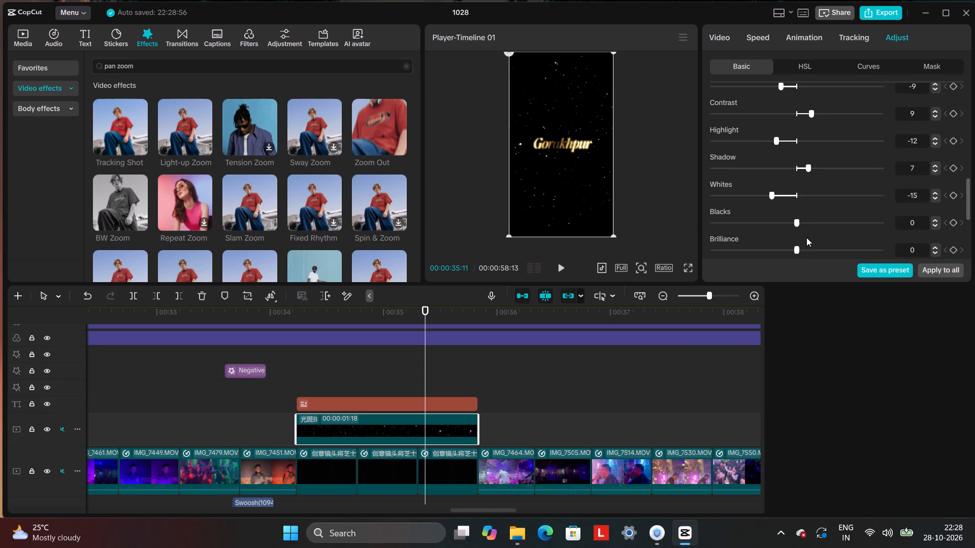
scroll(806, 237, "down", 7)
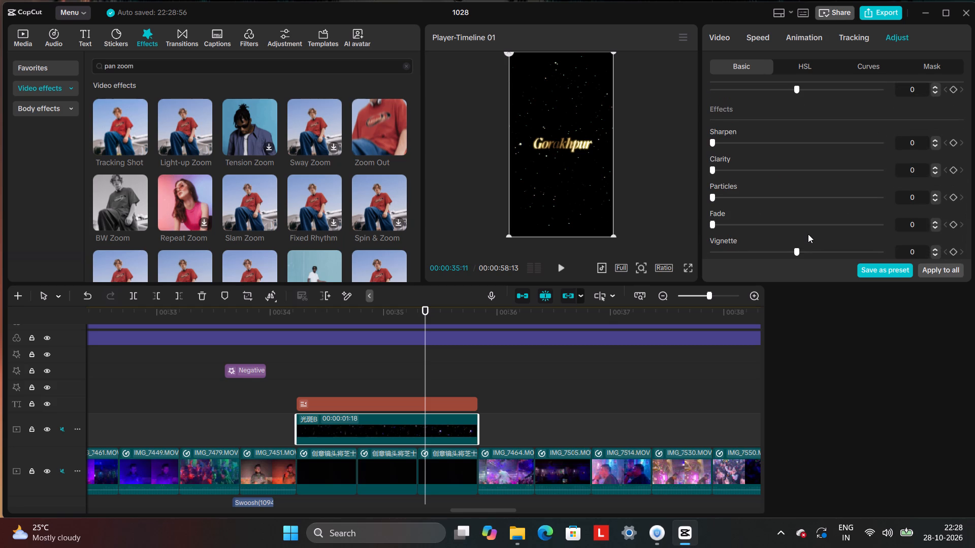
left_click_drag(795, 248, 870, 254)
left_click_drag(870, 254, 881, 254)
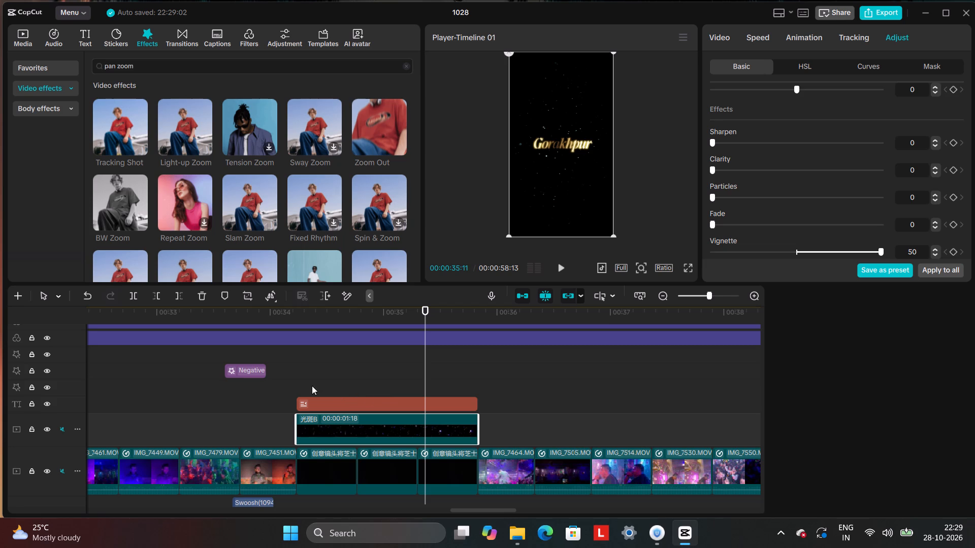
Play the edit from the start of the Gorakhpur title into the following clips to check the overlay adjustments.
left_click(296, 384)
left_click(561, 264)
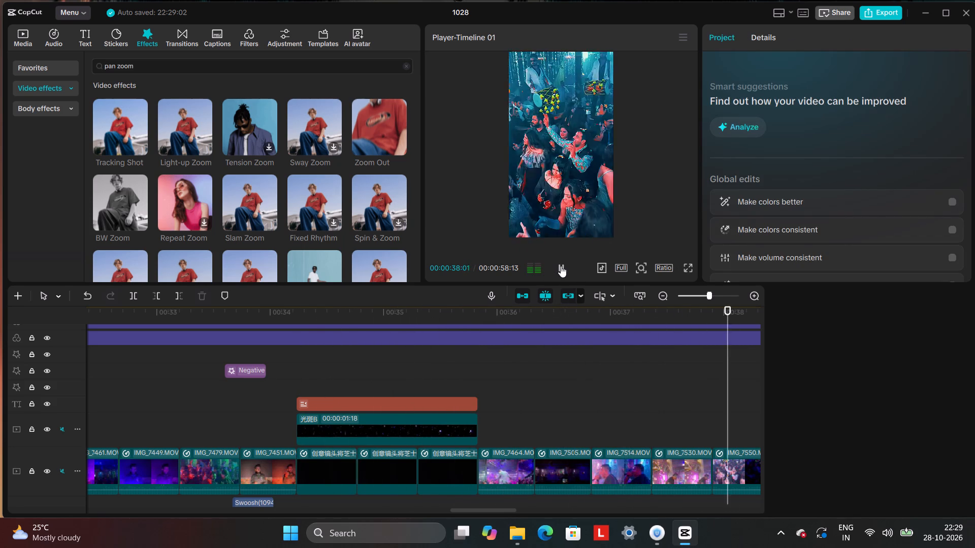
left_click(561, 266)
Export the edit at 4K resolution and 59.94fps.
left_click(886, 13)
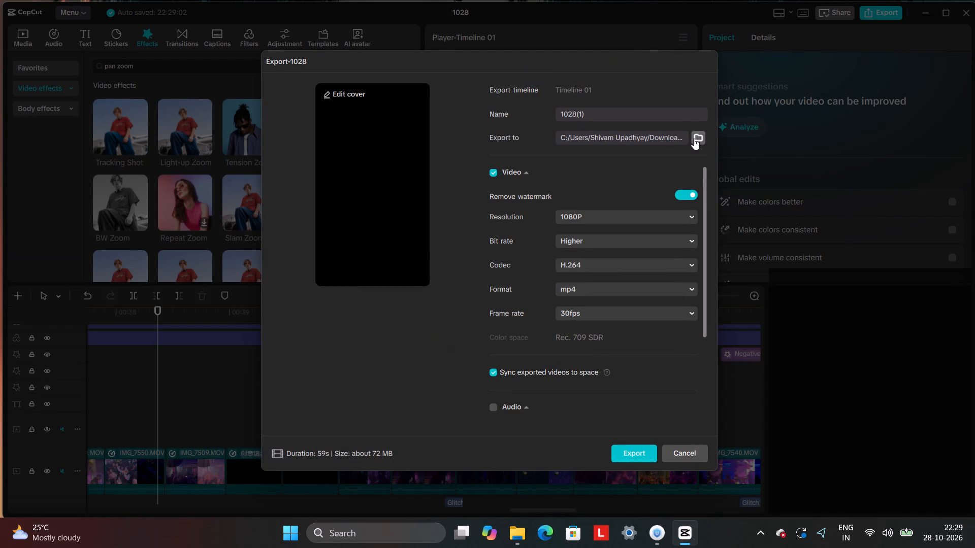
left_click(656, 212)
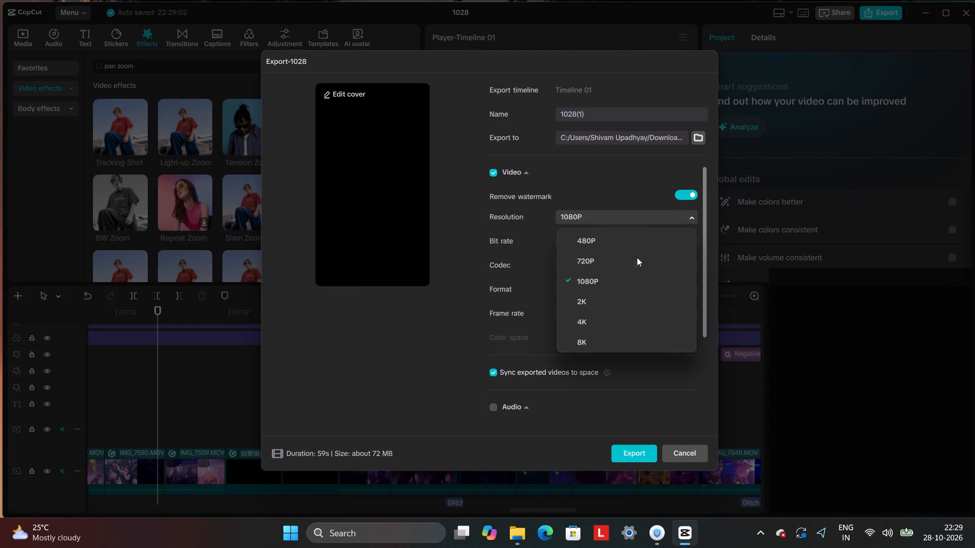
left_click(617, 322)
left_click(644, 303)
left_click(642, 311)
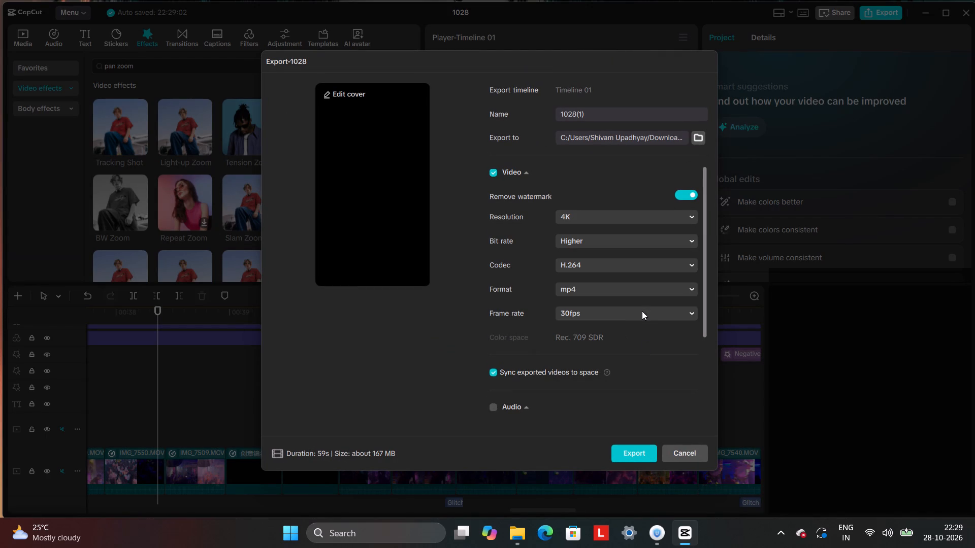
left_click(588, 443)
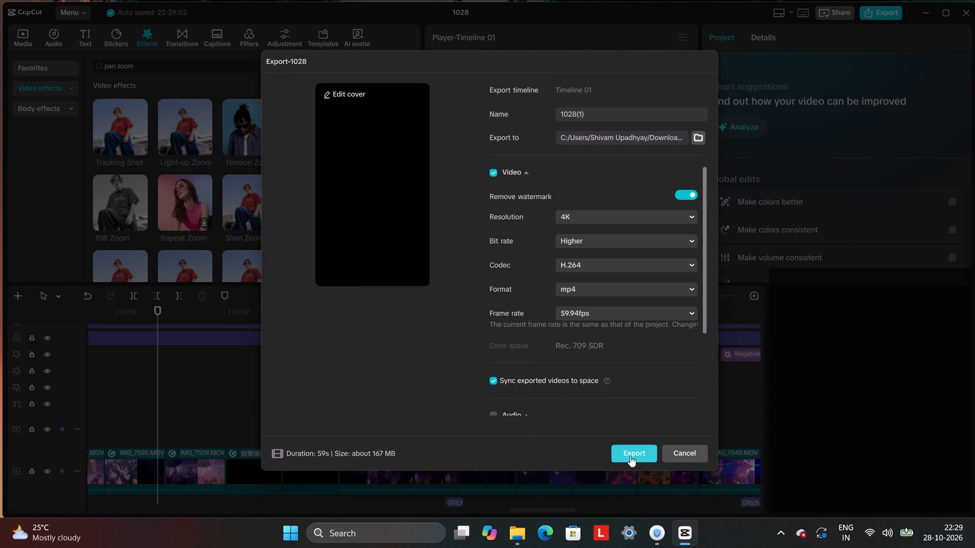
left_click(631, 456)
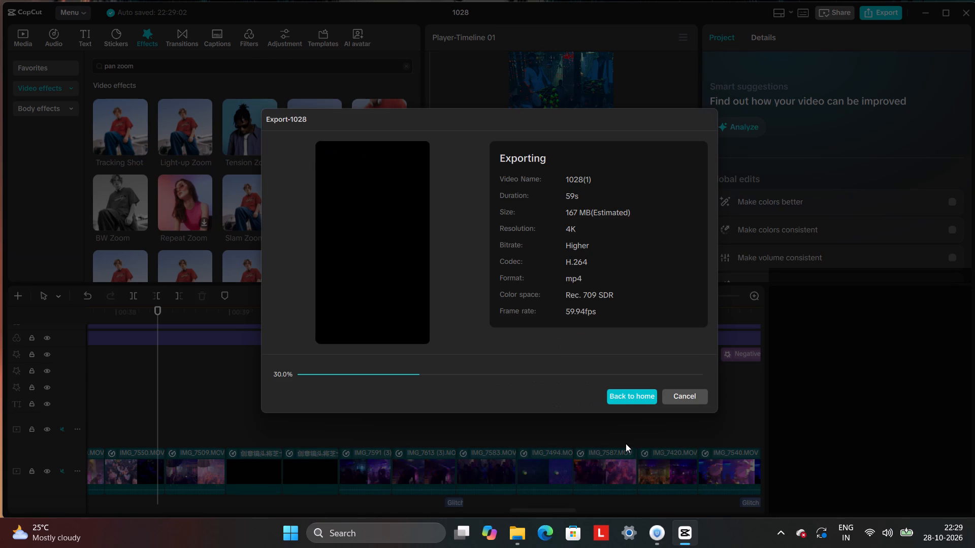
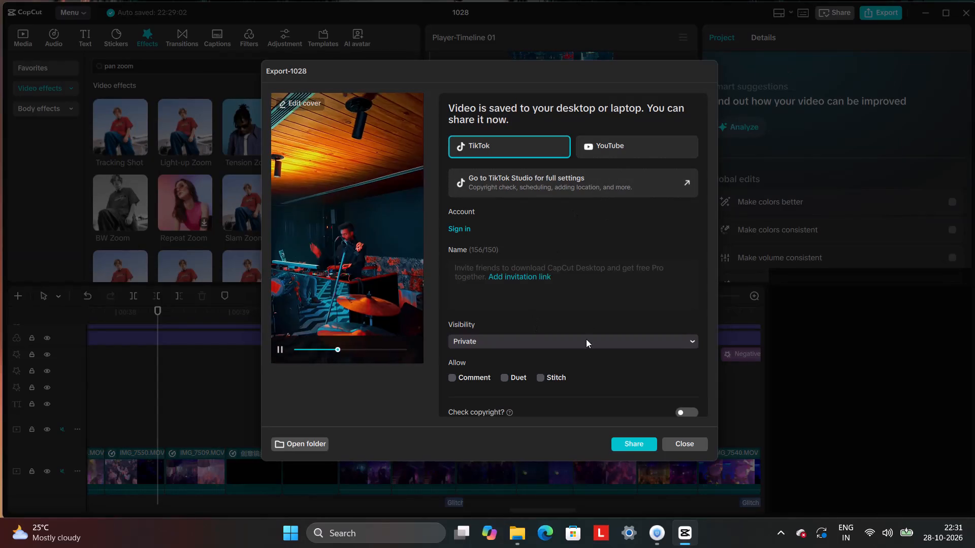
Dismiss the finished export's sharing options for project 1028 without posting the video.
left_click(688, 440)
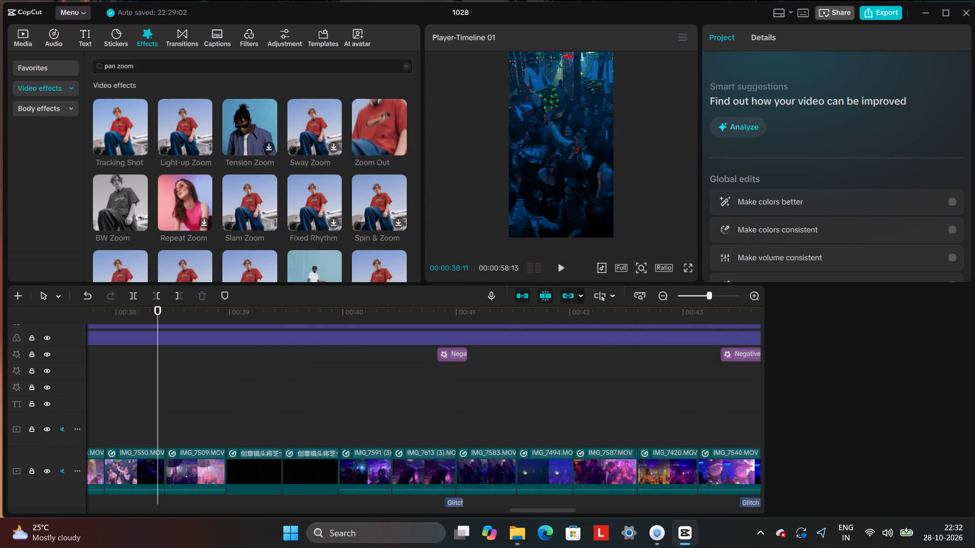
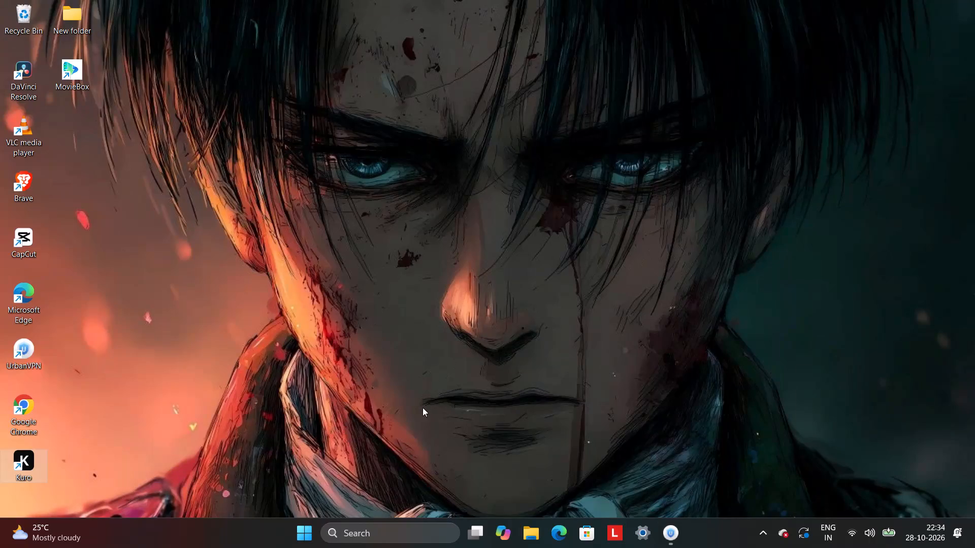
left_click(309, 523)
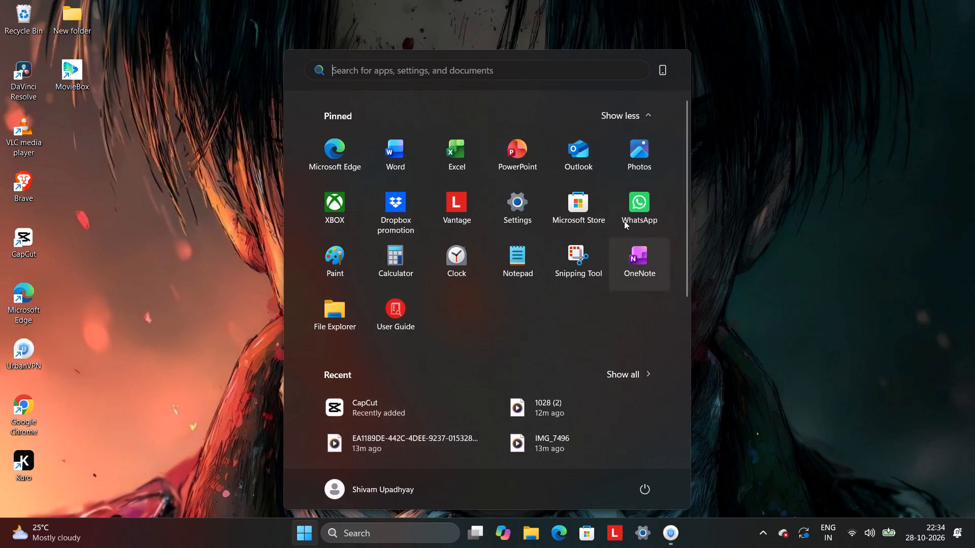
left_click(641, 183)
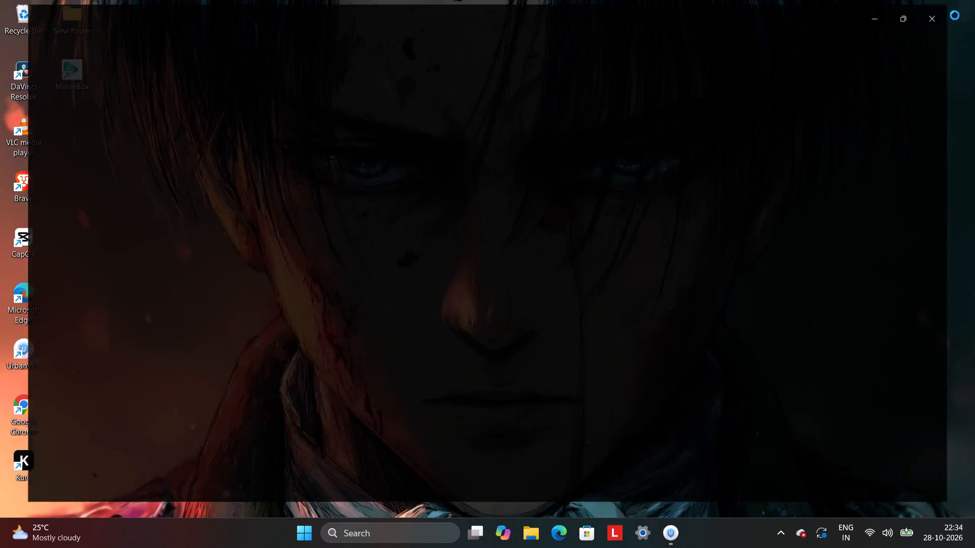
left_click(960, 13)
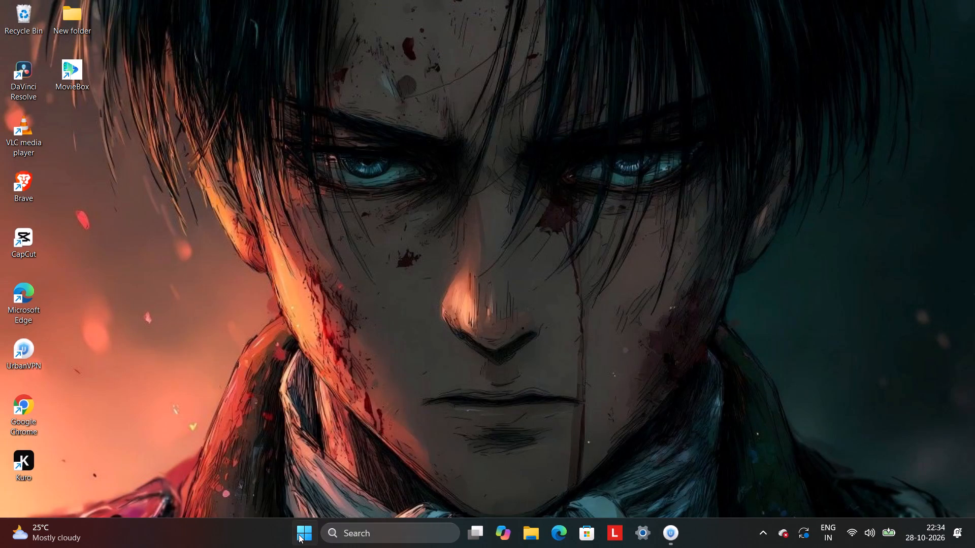
Switch to WhatsApp to share the exported video.
left_click(300, 534)
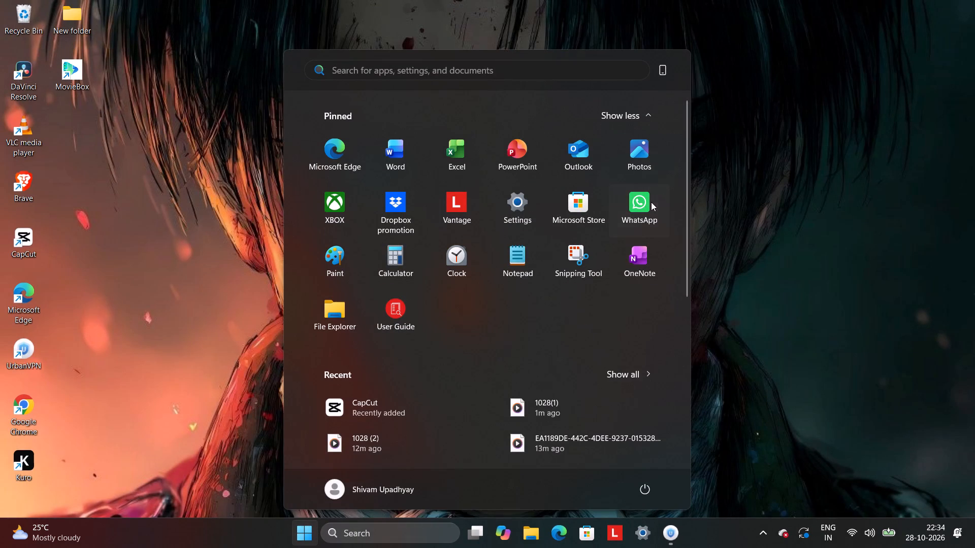
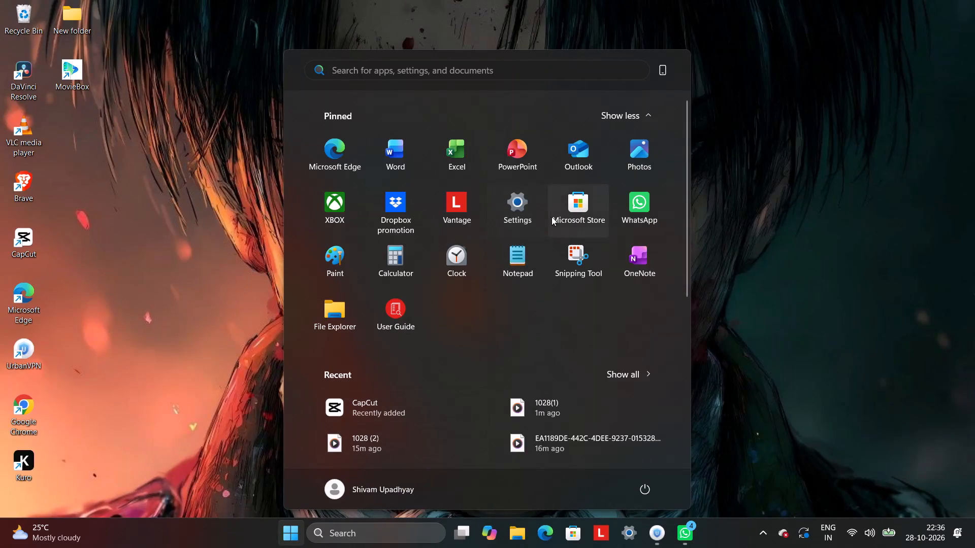
Switch to the Brave browser by launching it from the Productivity group of installed apps.
scroll(546, 200, "down", 3)
left_click(400, 406)
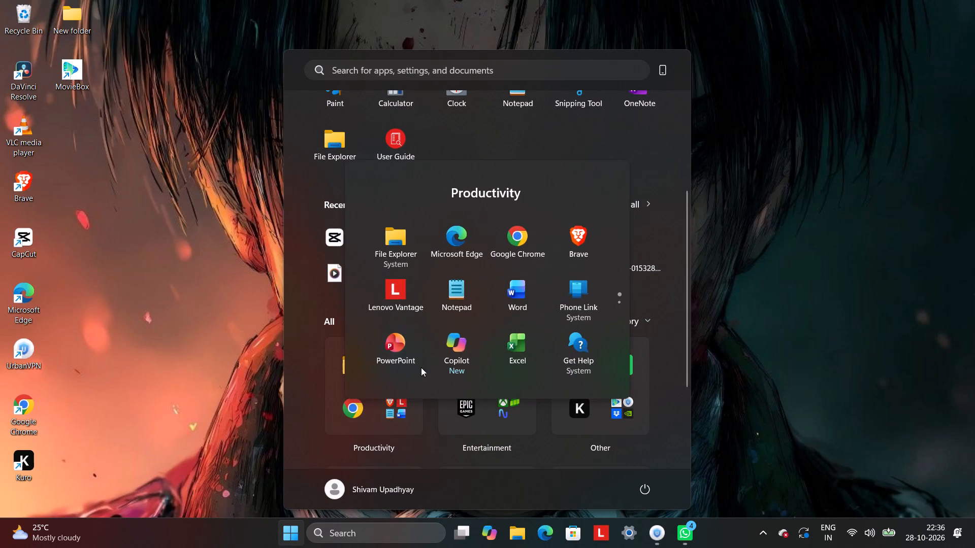
left_click(574, 247)
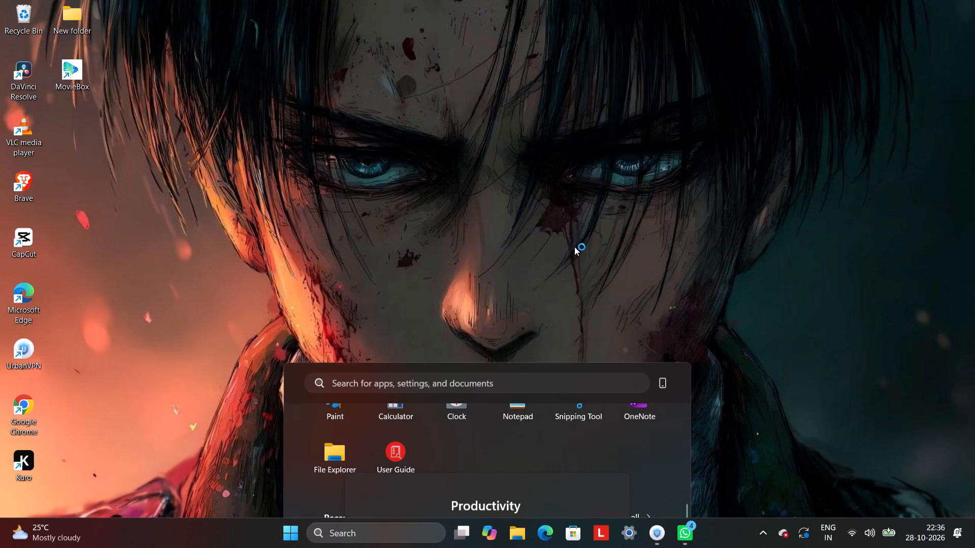